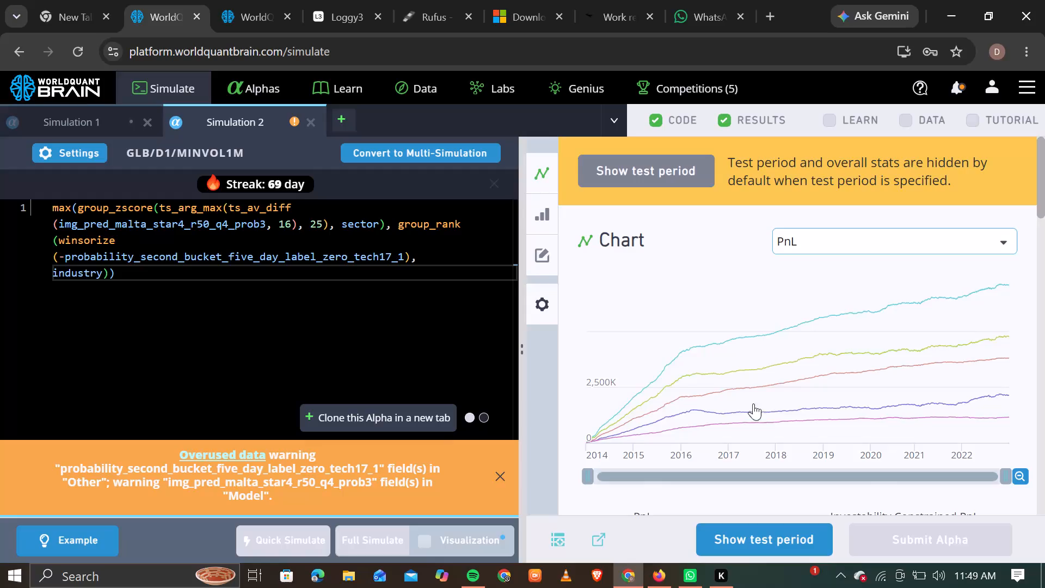
Run the Prod Correlation check for the Simulation 2 alpha in the Correlation section of its results.
scroll(747, 303, down, 10)
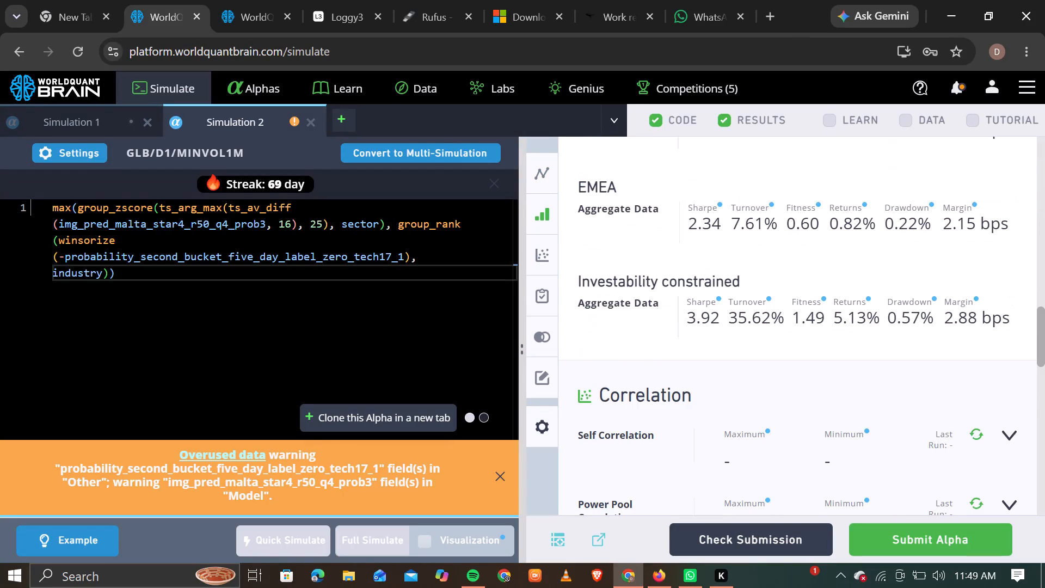
scroll(770, 323, down, 5)
scroll(774, 327, up, 2)
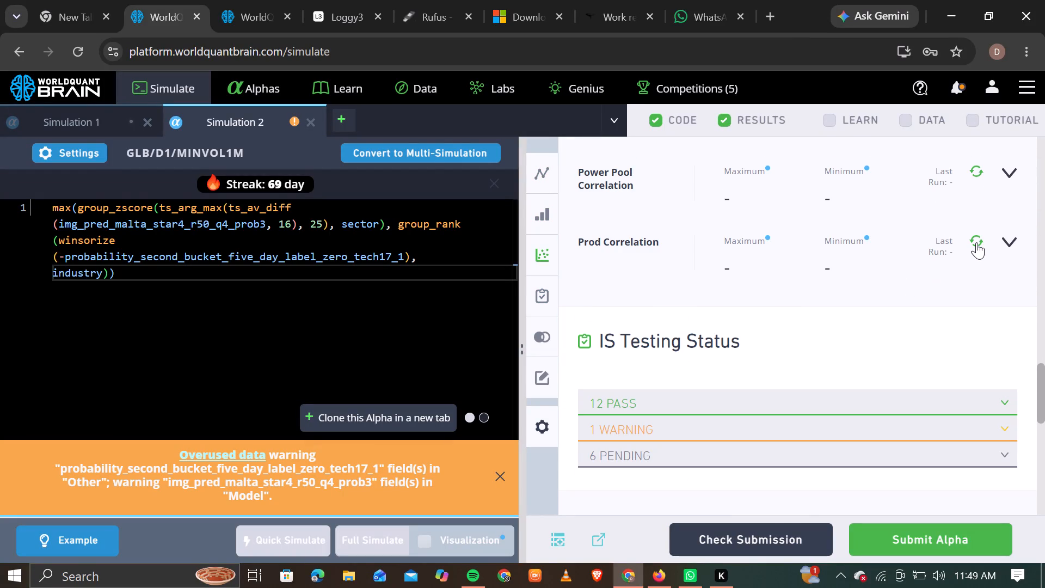
click(976, 242)
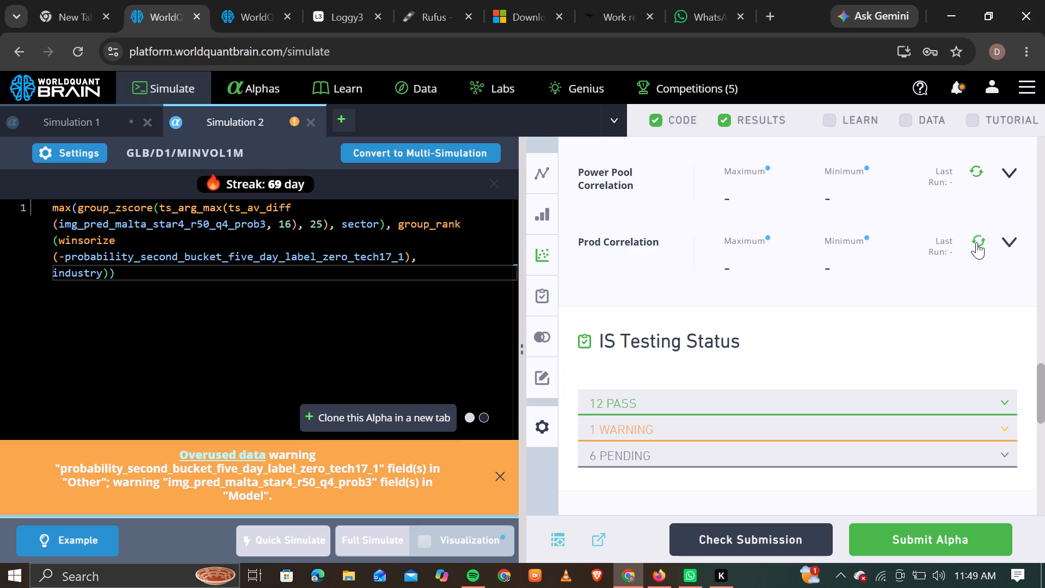
Select the data field name img_pred_malta_star4_r50_q4_prob3 in the Simulation 2 alpha expression.
click(357, 334)
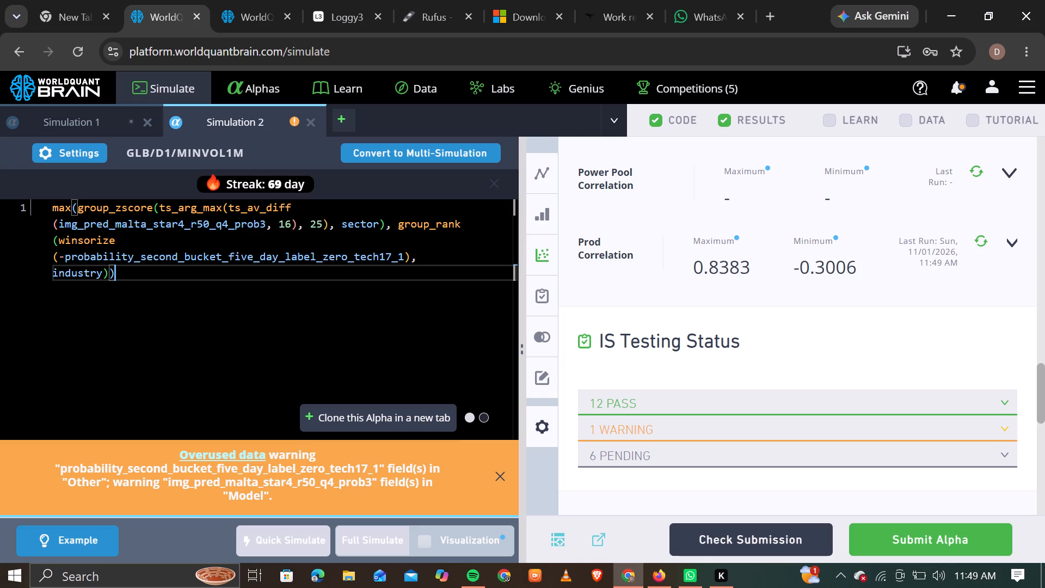
double_click(152, 223)
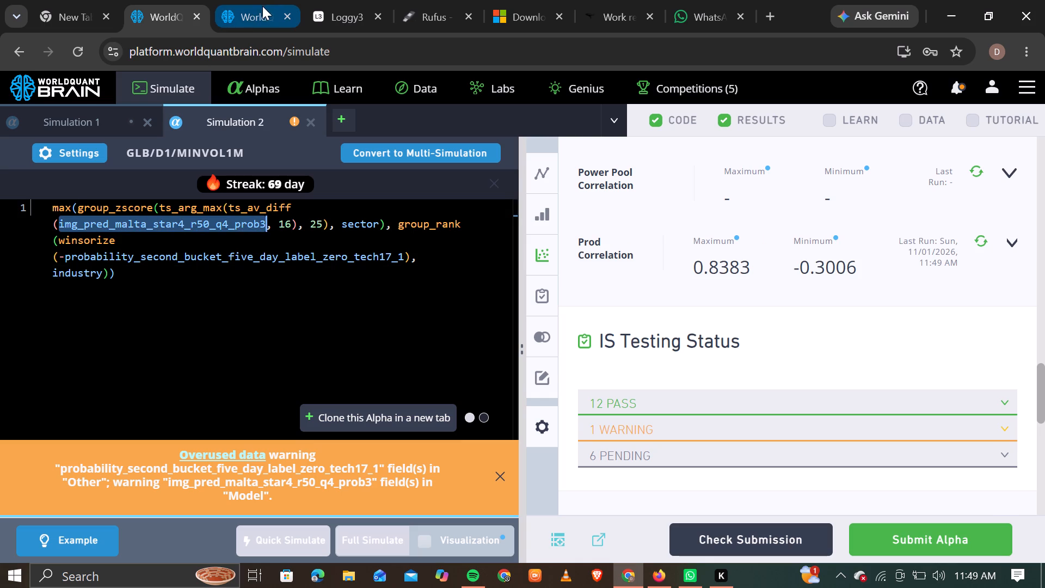
In the other WorldQuant BRAIN browser tab, open the list of all data fields for region GLB, delay 1, universe MINVOL1M.
click(247, 10)
click(411, 78)
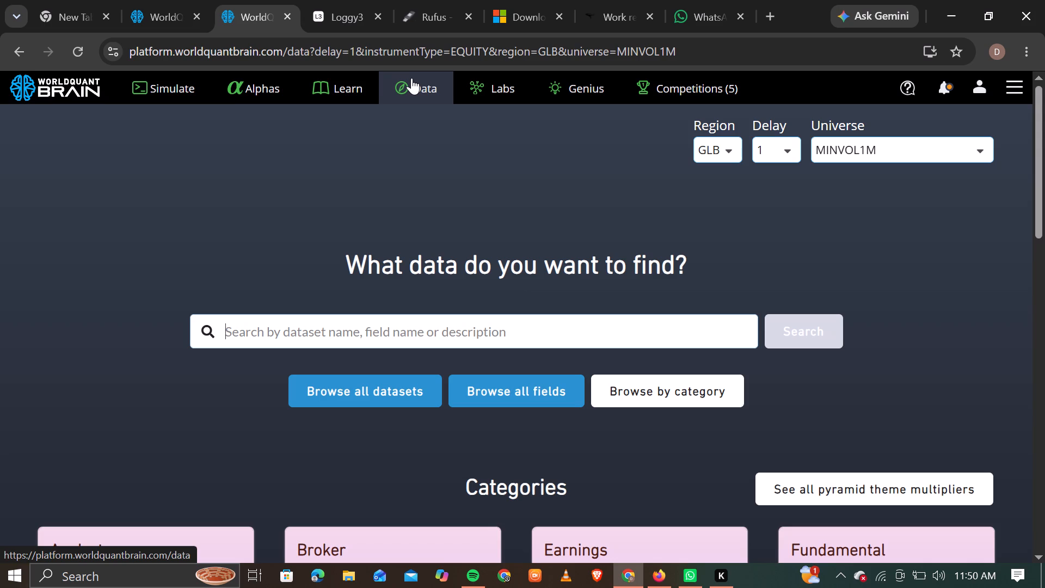
scroll(513, 264, down, 3)
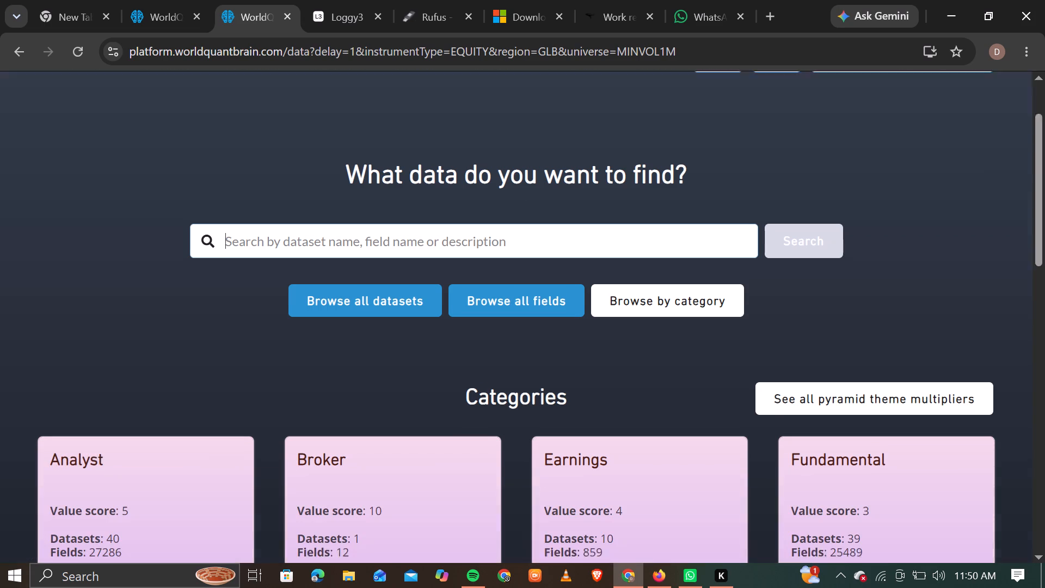
scroll(512, 265, up, 3)
click(525, 390)
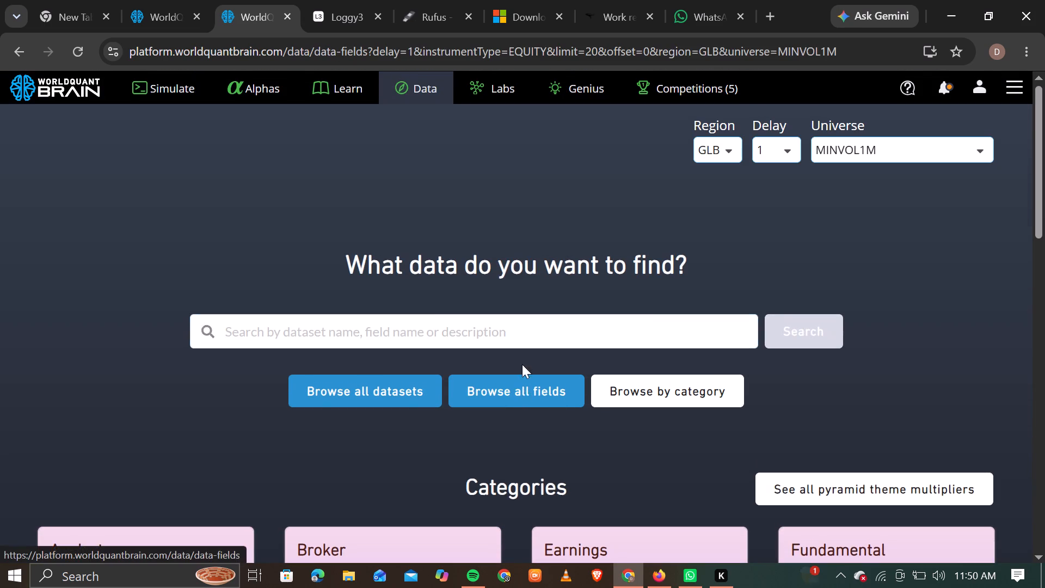
scroll(524, 314, down, 7)
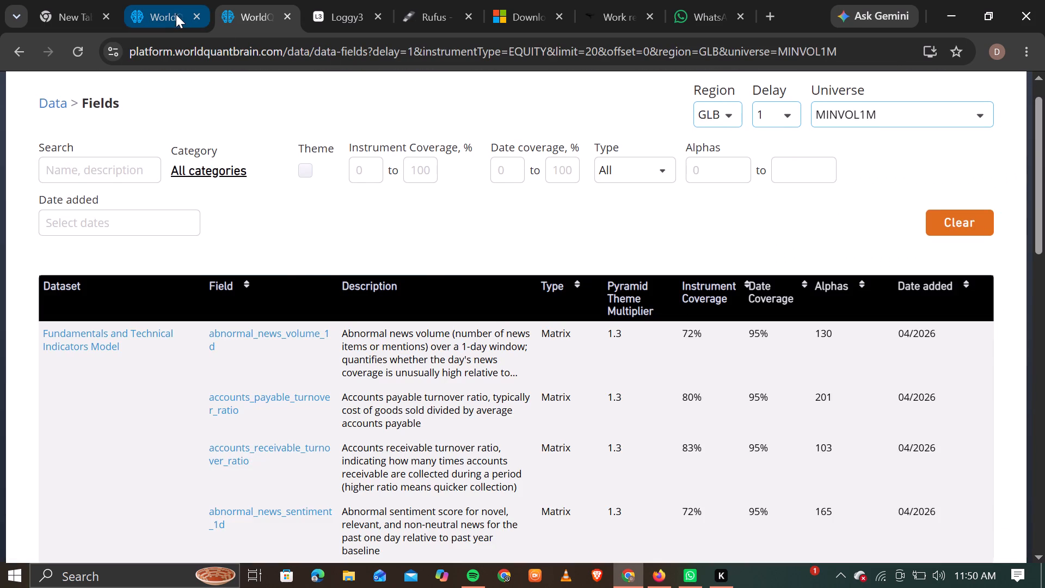
Return to the simulation page in the other browser tab and close Simulation 1, keeping Simulation 2 open.
click(174, 13)
click(104, 121)
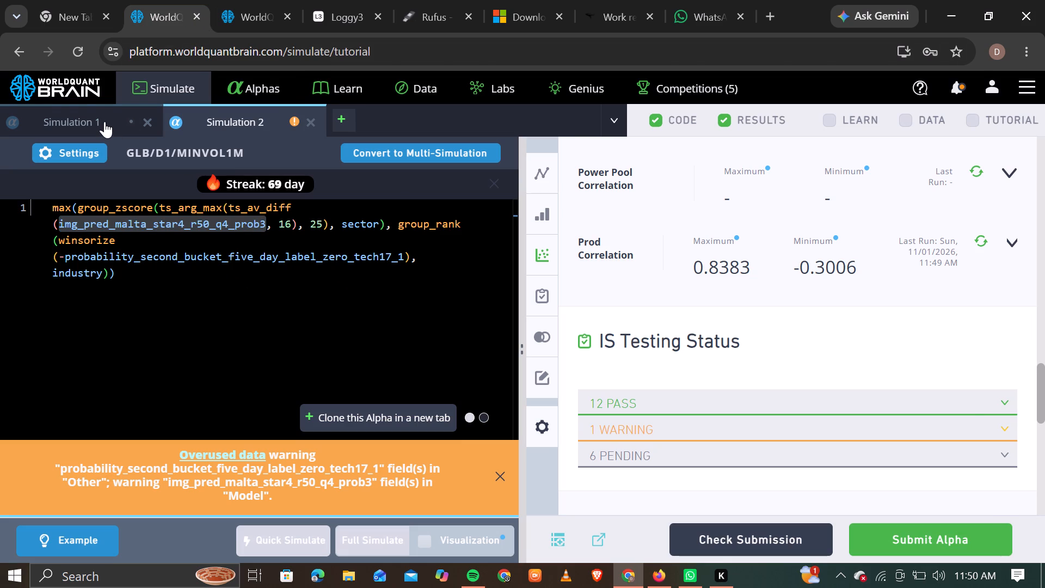
click(145, 122)
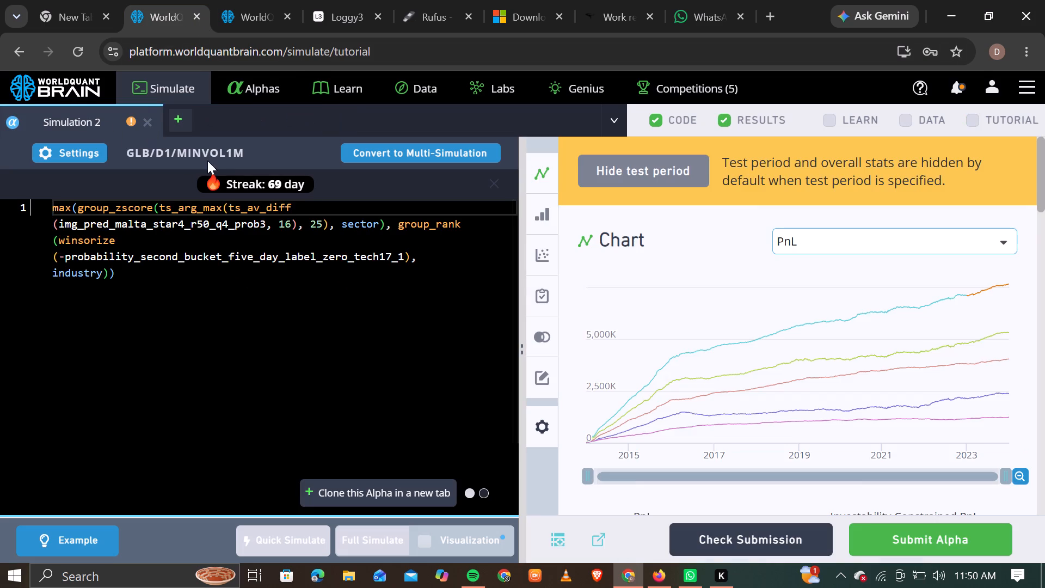
Place the text cursor at the end of the Simulation 2 alpha expression.
click(275, 361)
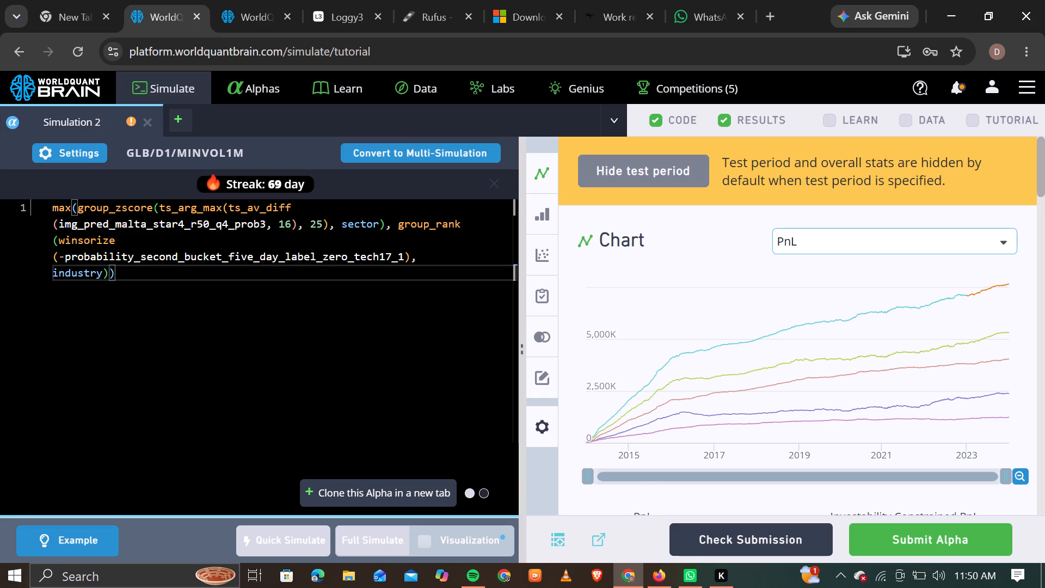
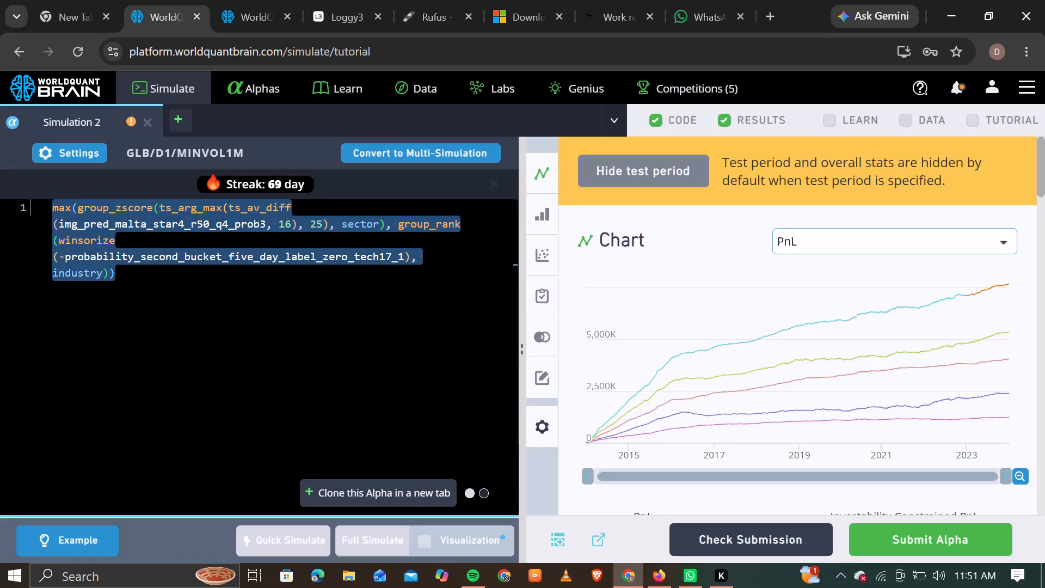
Clear the whole Simulation 2 alpha expression and paste the copied max(group_zscore(...), group_rank(...)) expression in its place.
key(BackSpace)
right_click(157, 316)
click(232, 402)
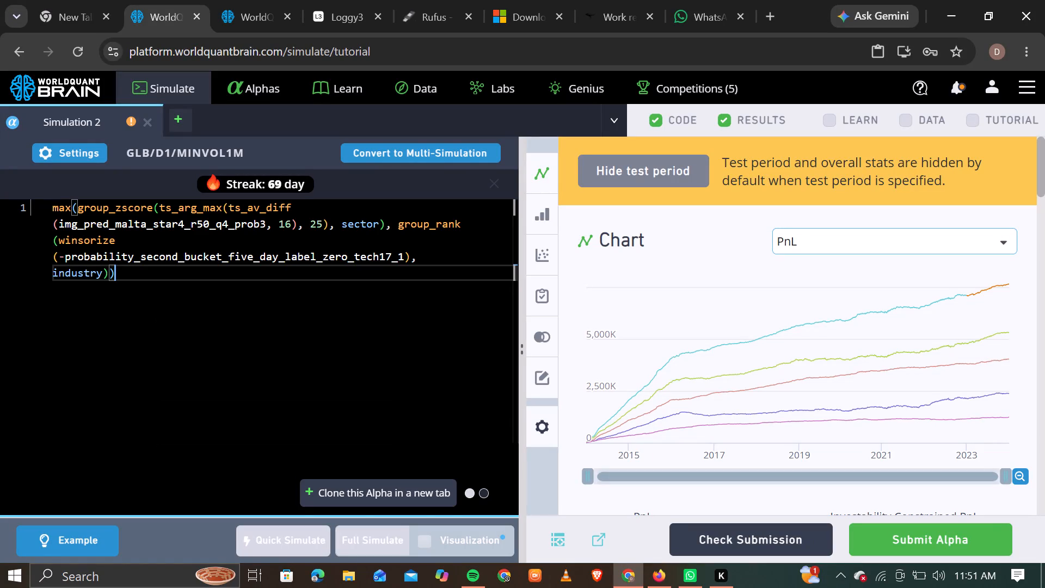
Select the field name img_pred_malta_star4_r50_q4_prob3 in the expression and go to the GLB, delay 1, MINVOL1M data fields list to browse it.
double_click(179, 222)
click(249, 3)
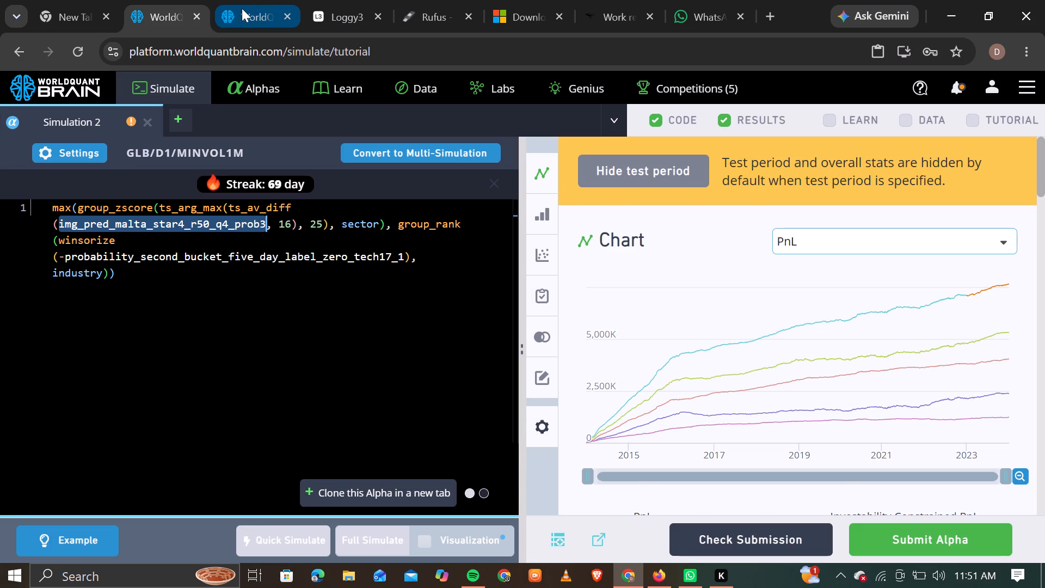
scroll(389, 470, down, 3)
scroll(404, 439, up, 5)
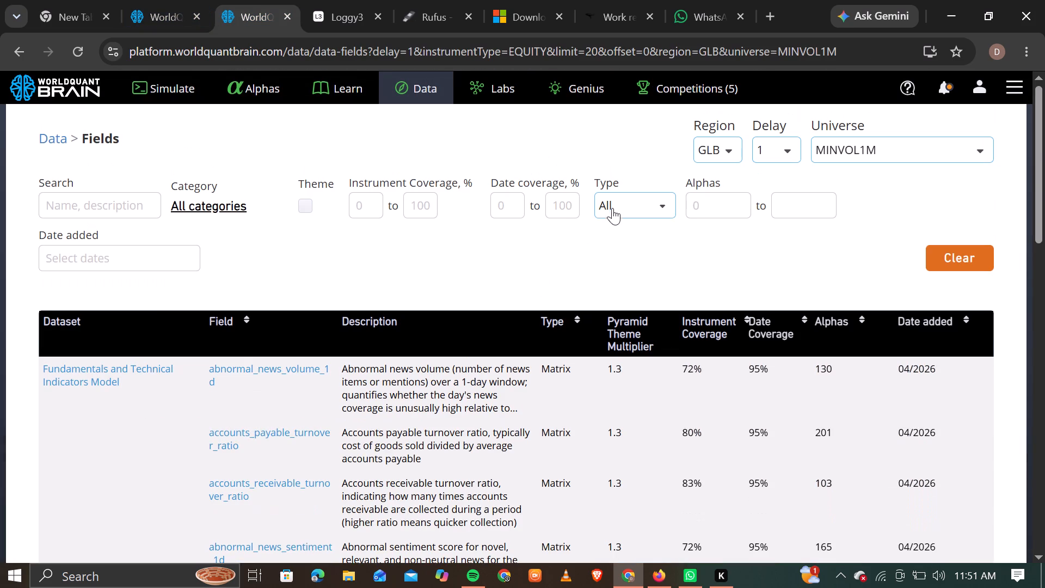
Filter the GLB MINVOL1M data fields list to the Matrix type.
click(613, 205)
click(622, 273)
Browse the Matrix fields on the first three result pages and on the last page, 500, for a replacement field.
scroll(542, 393, down, 16)
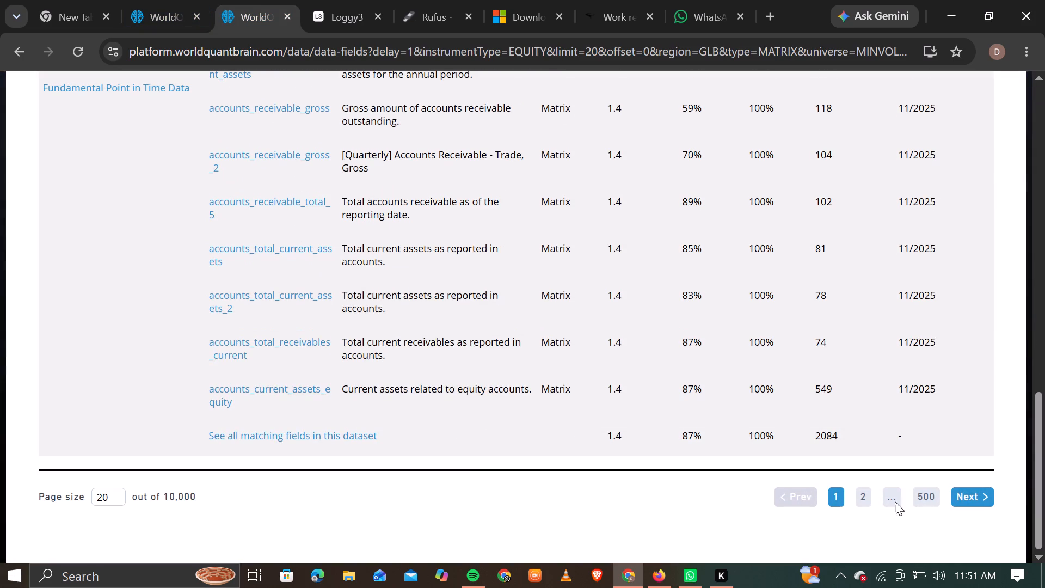
click(868, 493)
scroll(722, 433, down, 15)
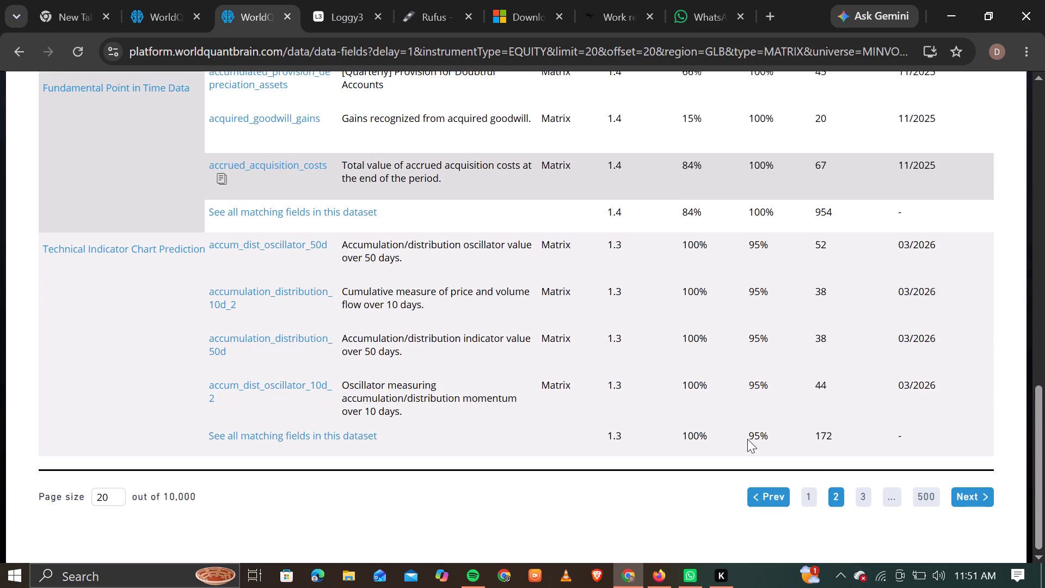
click(864, 499)
scroll(722, 455, down, 10)
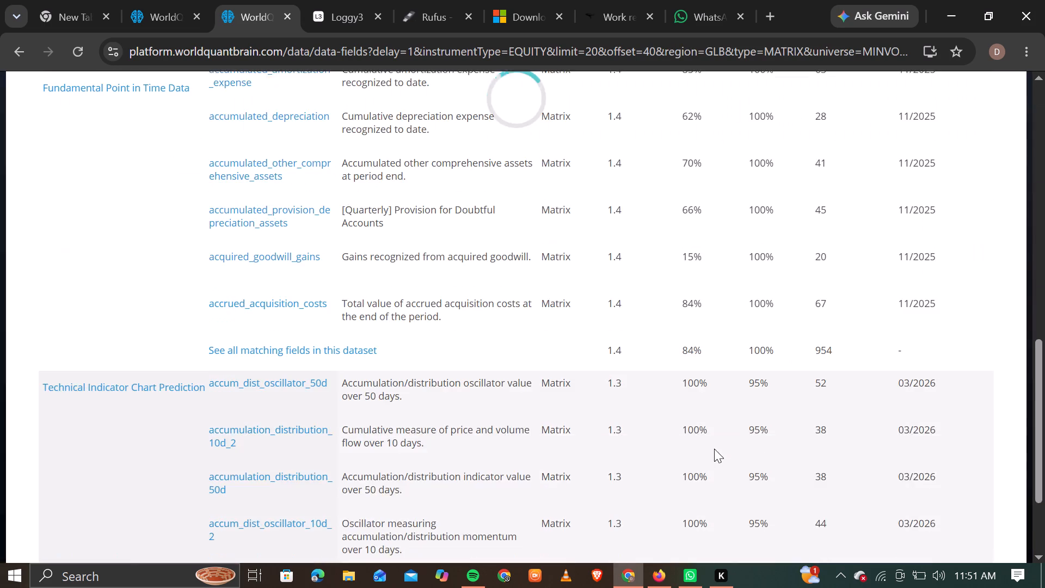
scroll(714, 449, down, 3)
click(927, 495)
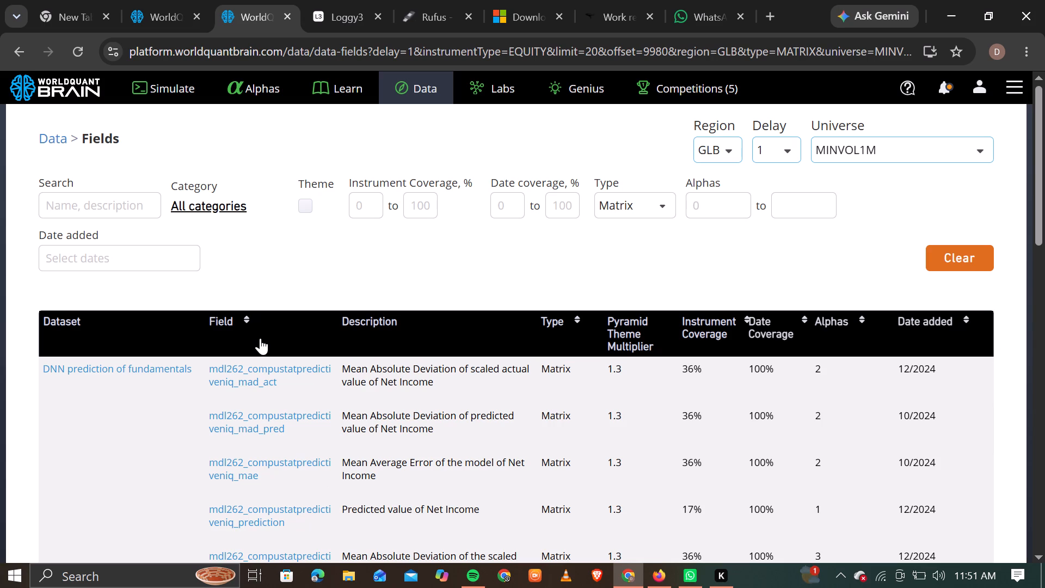
scroll(279, 342, down, 5)
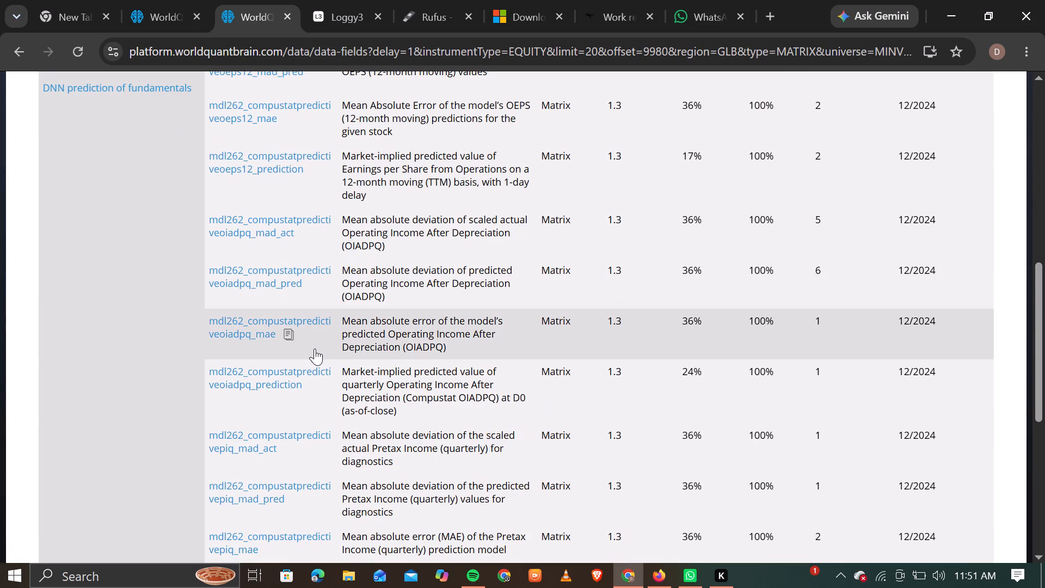
scroll(356, 305, down, 8)
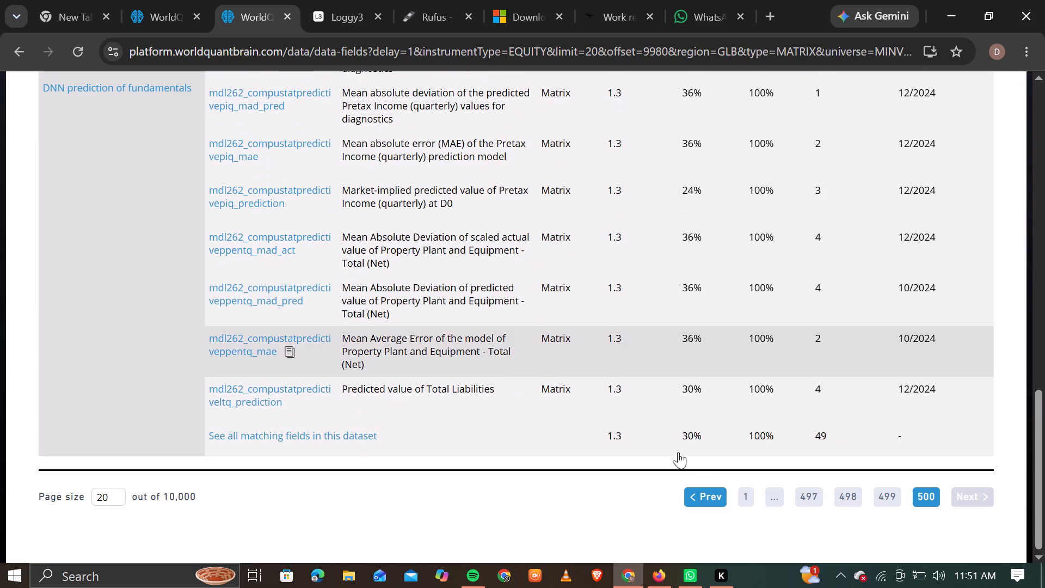
Page back through the Matrix fields to page 485 and copy the field name lower_confidence_negative_sentiment_1.
click(807, 501)
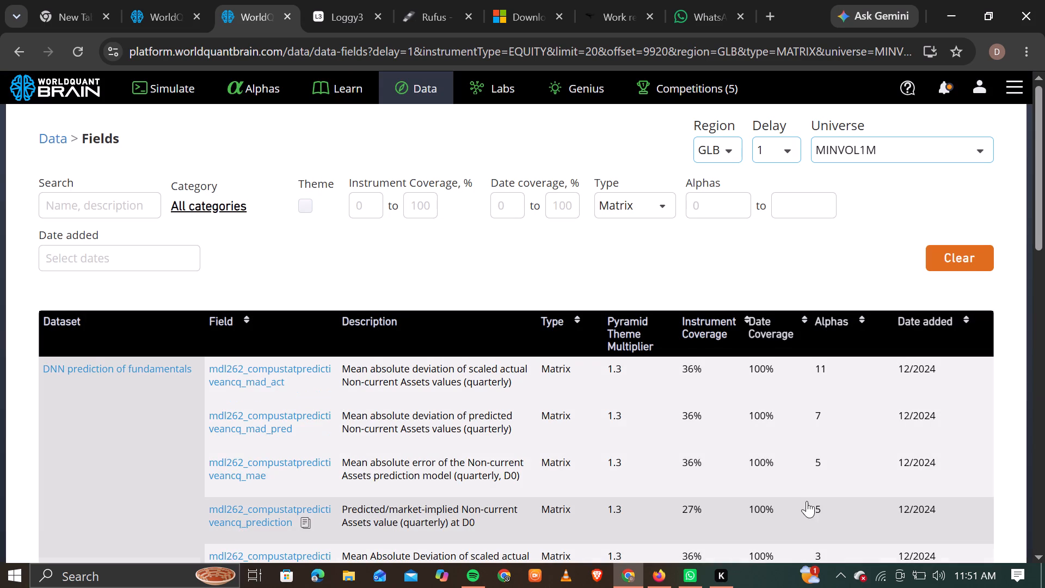
scroll(654, 382, down, 14)
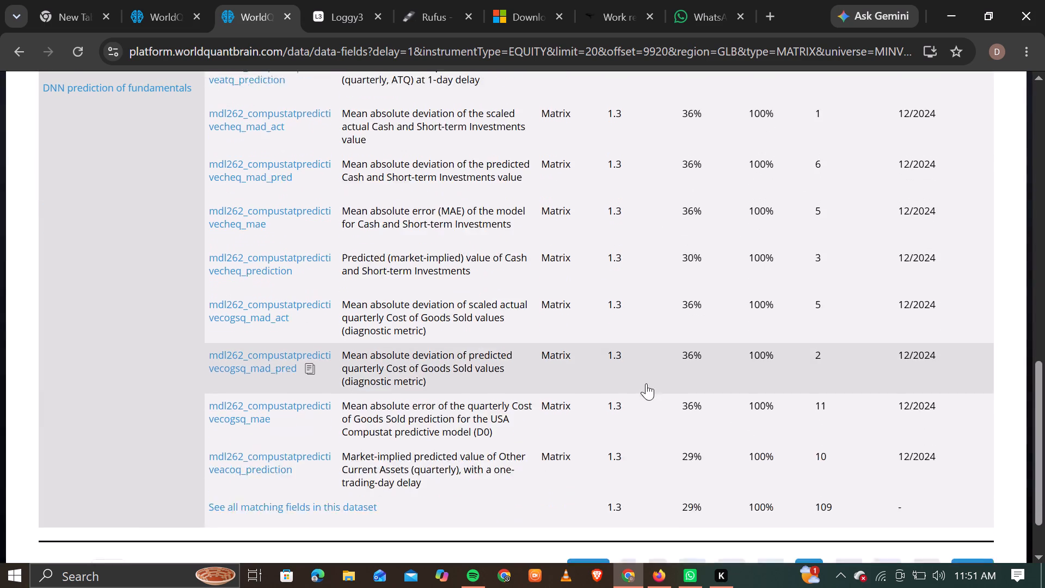
click(697, 498)
scroll(644, 402, down, 15)
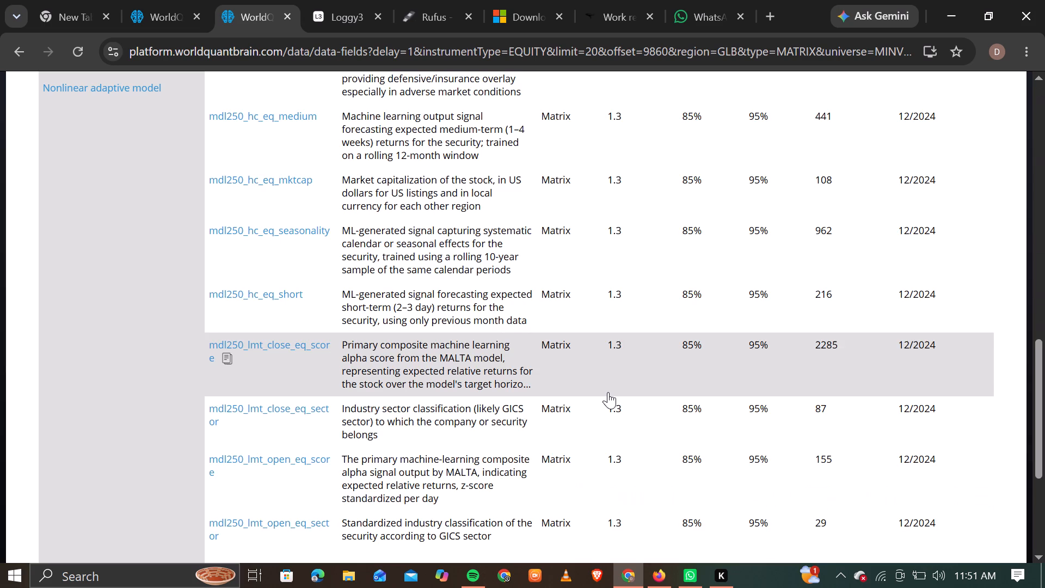
scroll(608, 392, down, 4)
click(700, 498)
scroll(559, 376, down, 13)
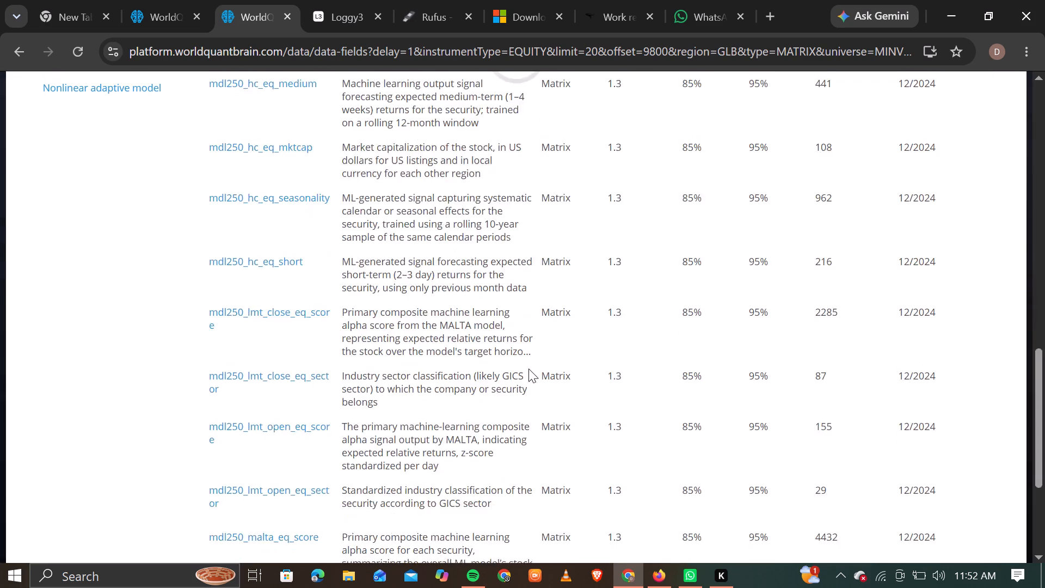
scroll(528, 369, down, 3)
click(698, 502)
scroll(650, 404, down, 14)
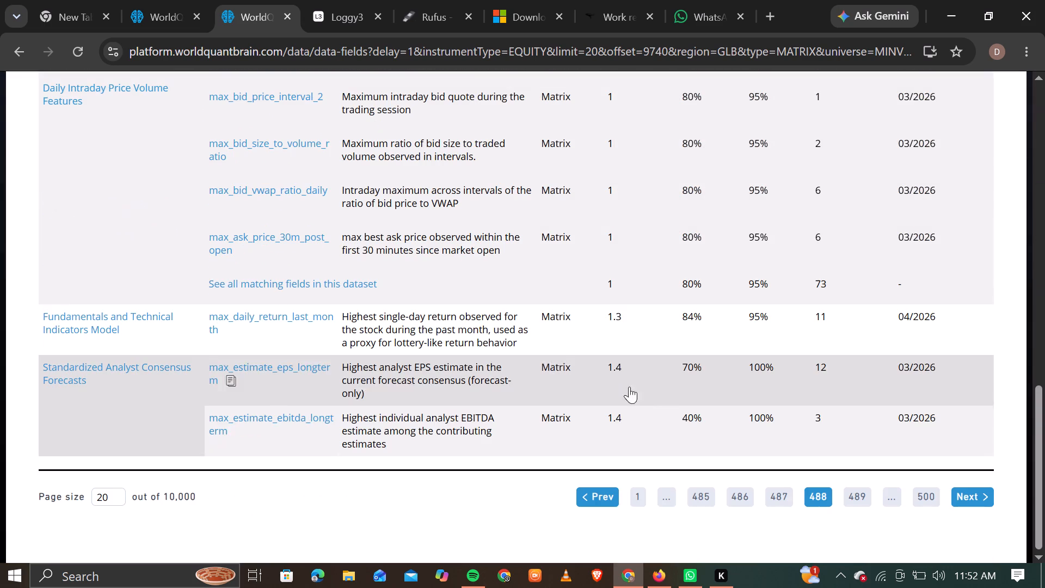
click(701, 506)
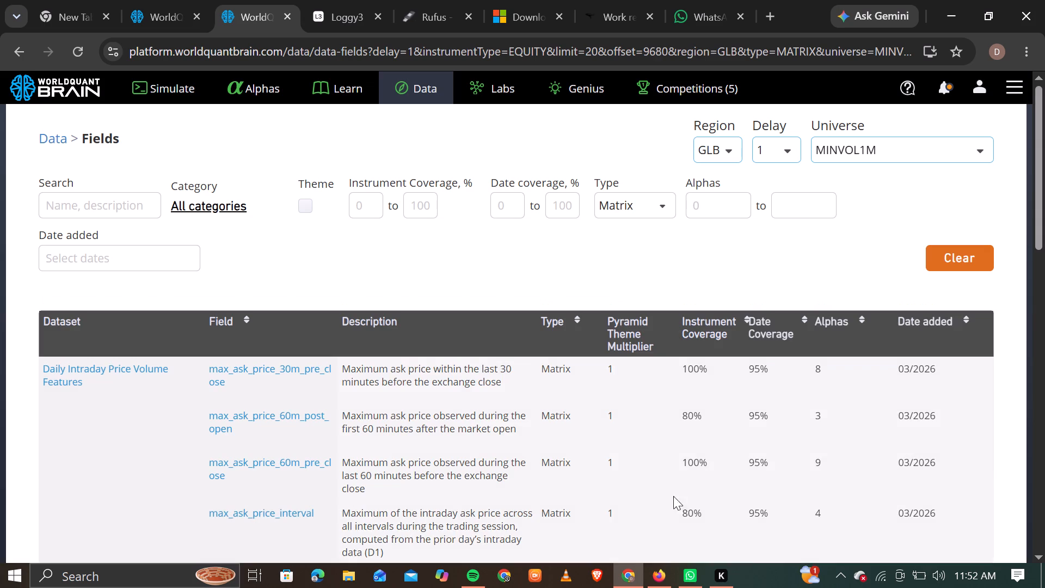
scroll(534, 385, down, 8)
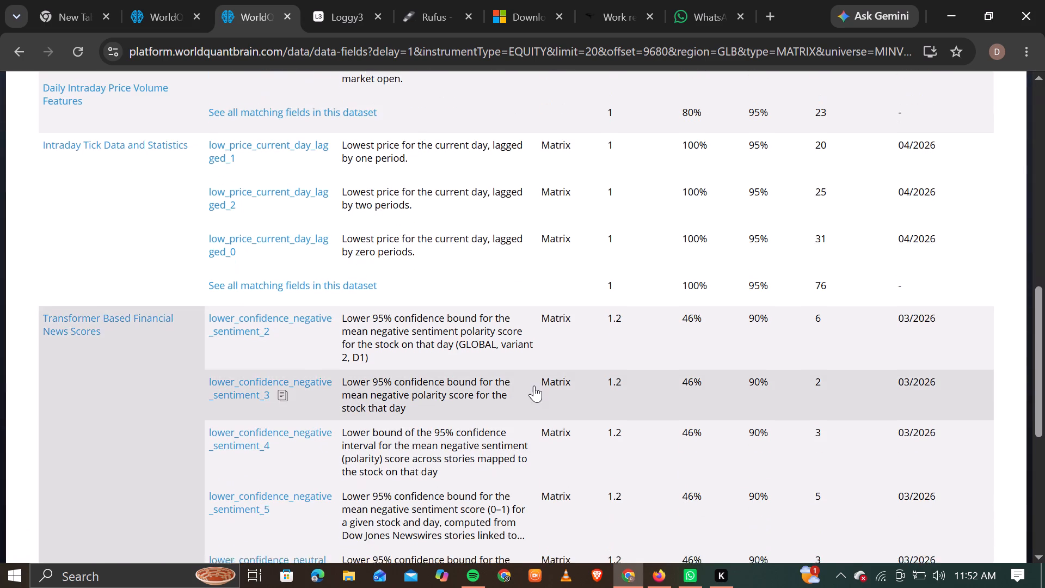
scroll(534, 385, down, 1)
click(285, 427)
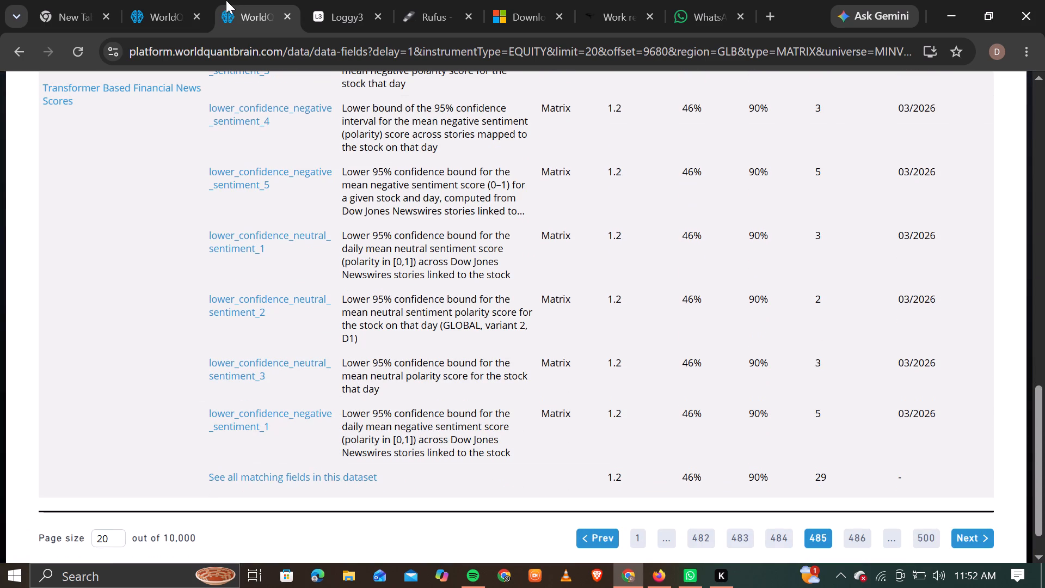
Replace the selected img_pred_malta field in the Simulation 2 expression with lower_confidence_negative_sentiment_1 and run a full simulation.
click(162, 14)
right_click(210, 224)
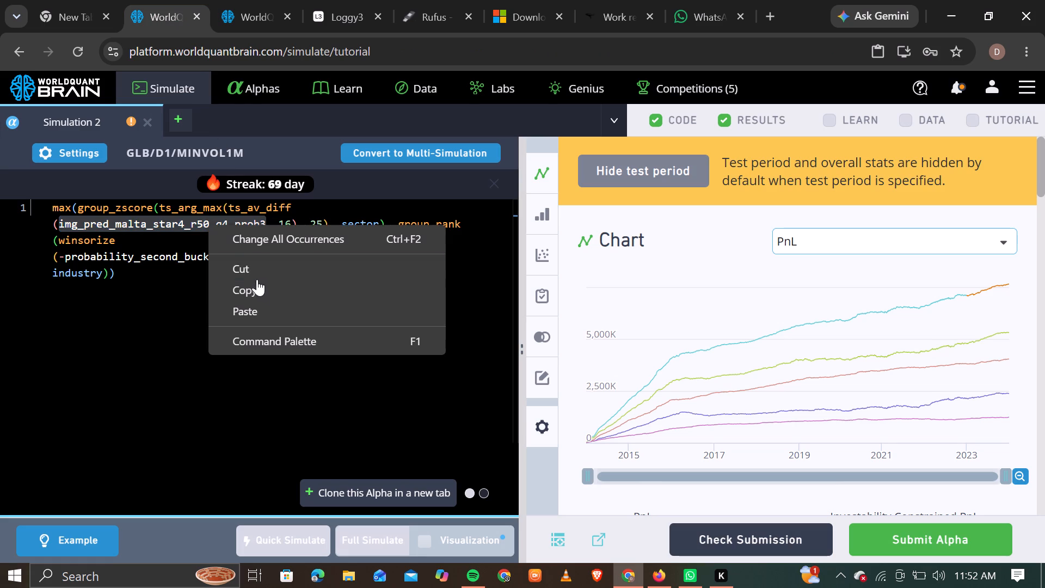
click(271, 307)
click(384, 539)
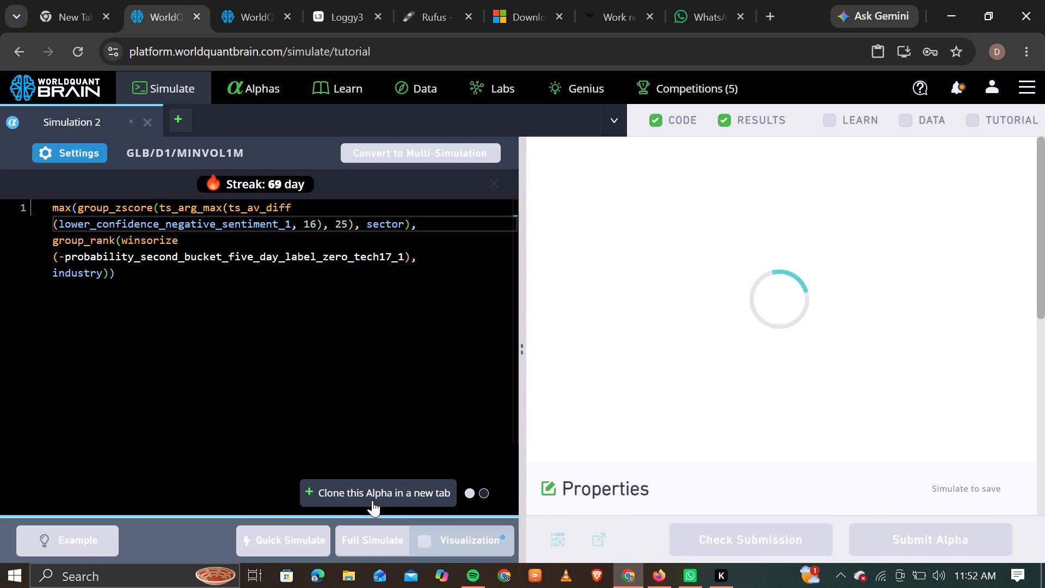
Clone the Simulation 2 alpha into three new simulation tabs.
click(384, 493)
click(384, 493)
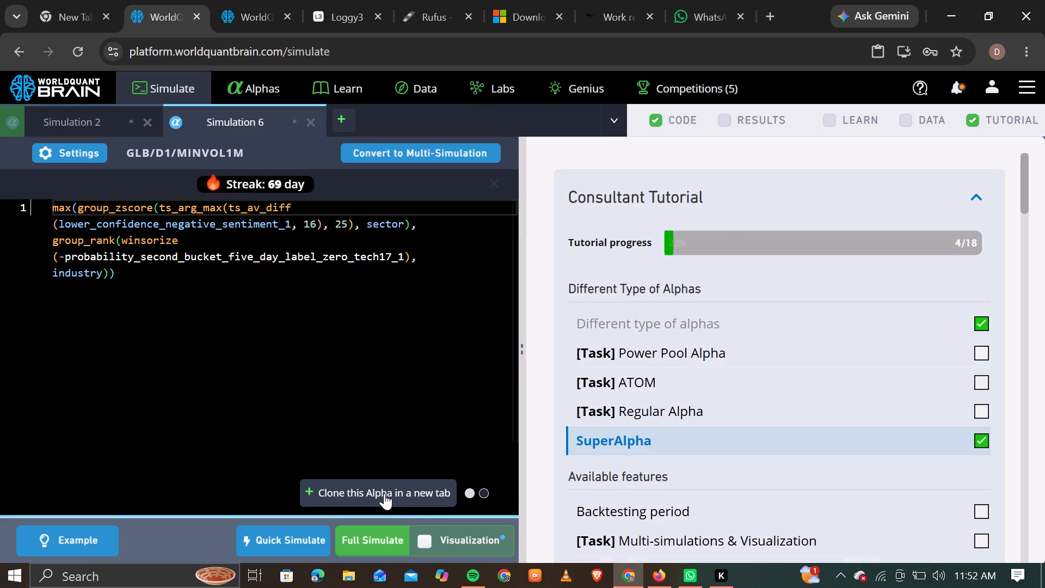
click(384, 493)
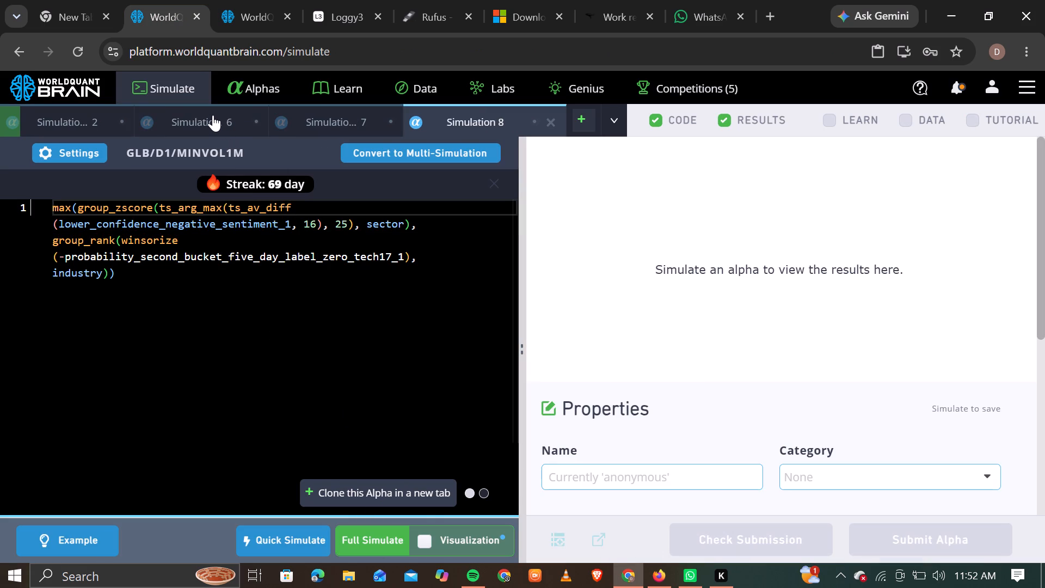
Copy the field name vwap_price_current_day_lagged_2 from page 2 of the Intraday Tick Data and Statistics dataset's fields.
click(213, 115)
click(243, 22)
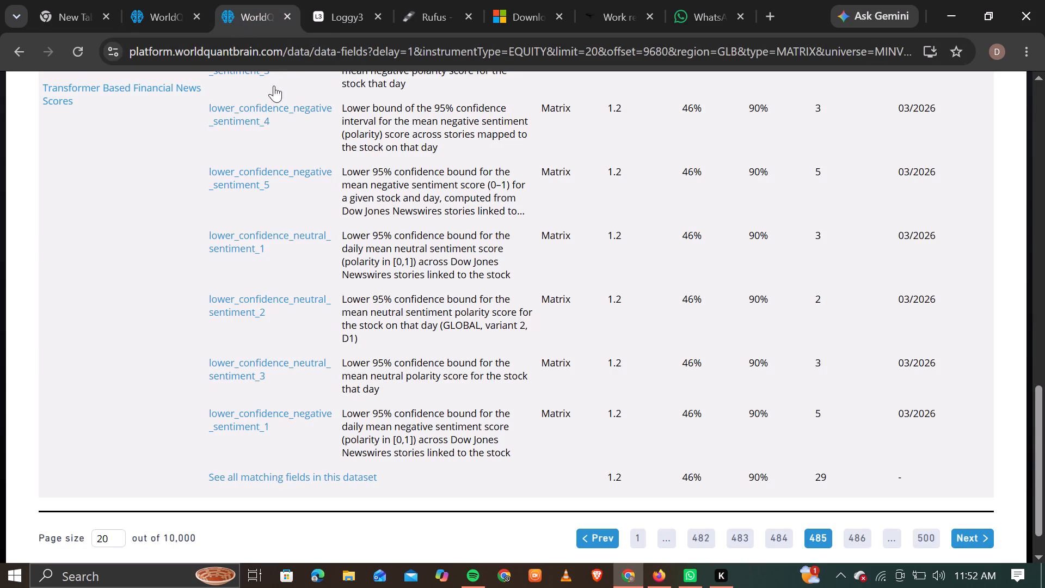
scroll(275, 246, up, 2)
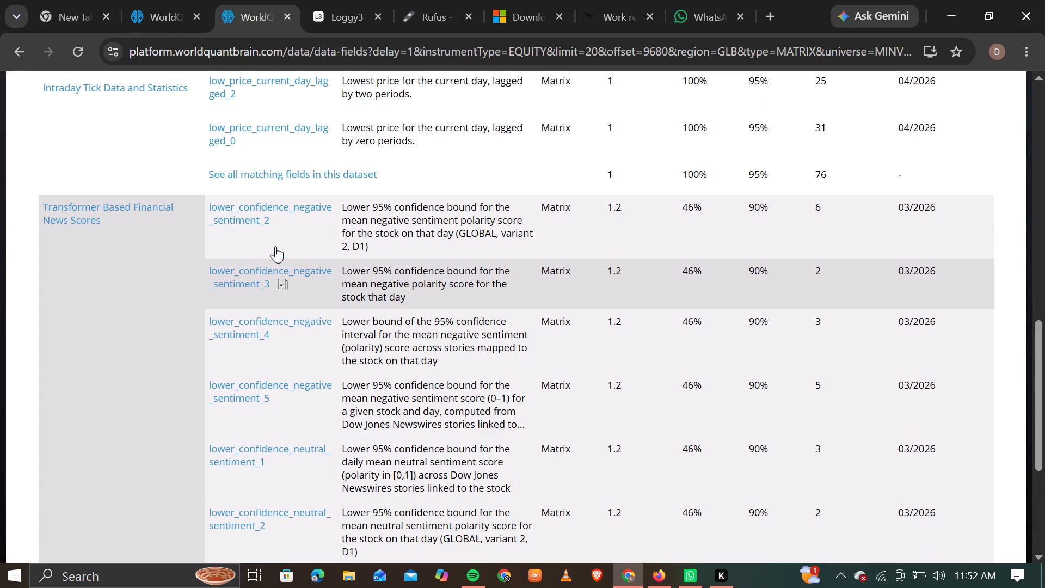
scroll(271, 230, up, 1)
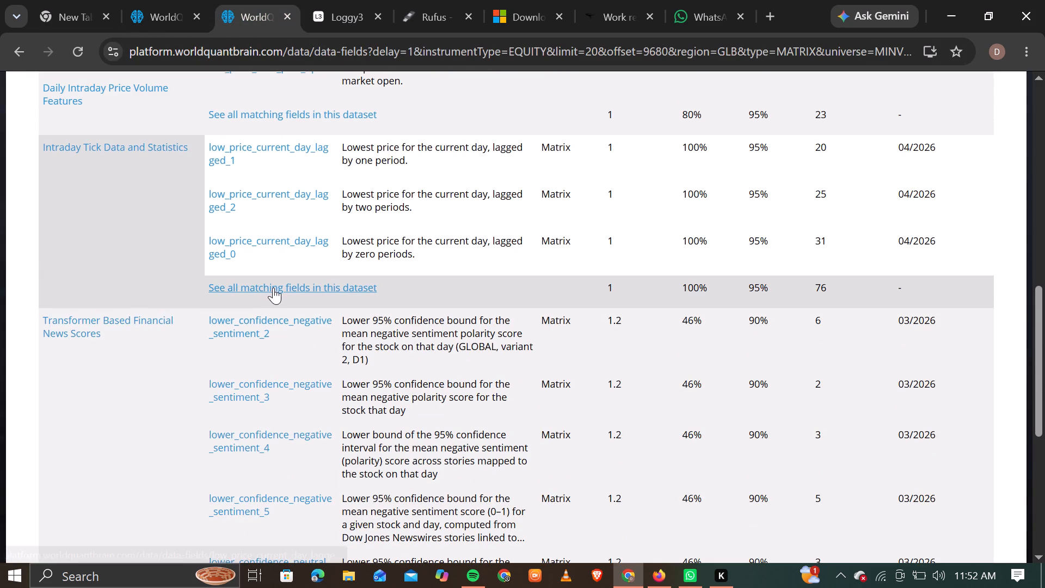
click(273, 287)
scroll(423, 402, down, 1)
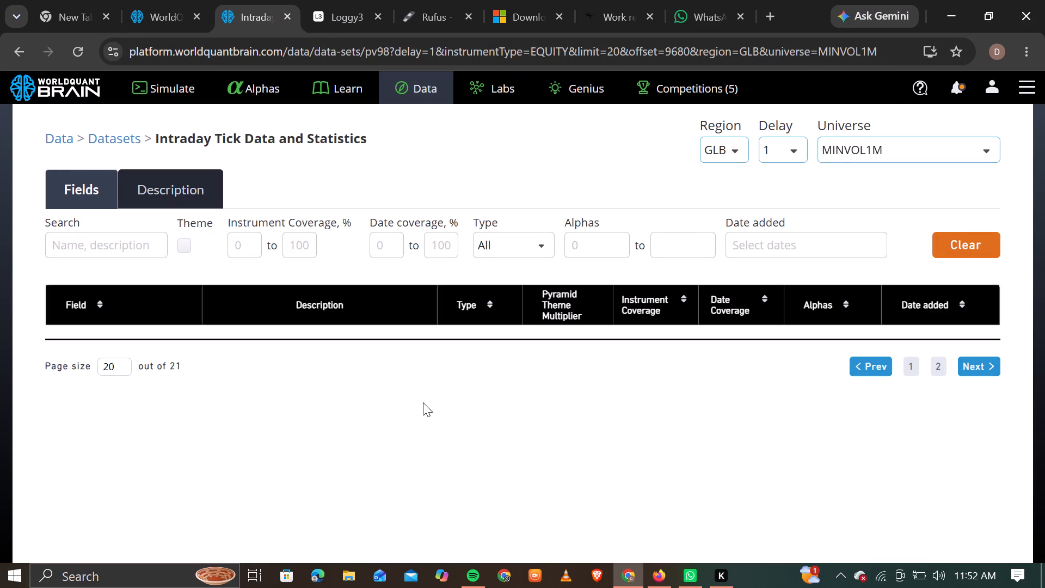
click(938, 366)
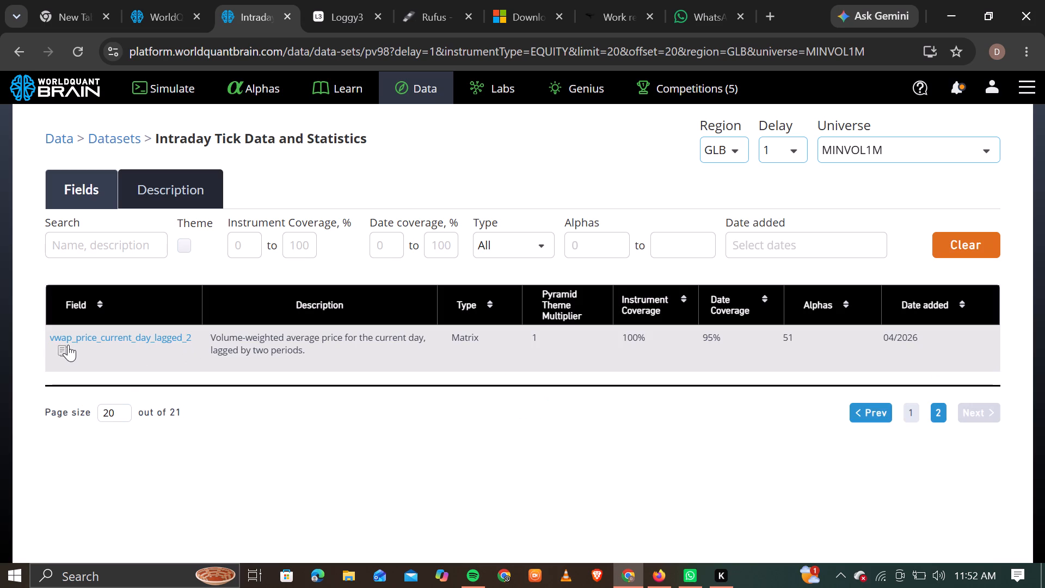
click(65, 350)
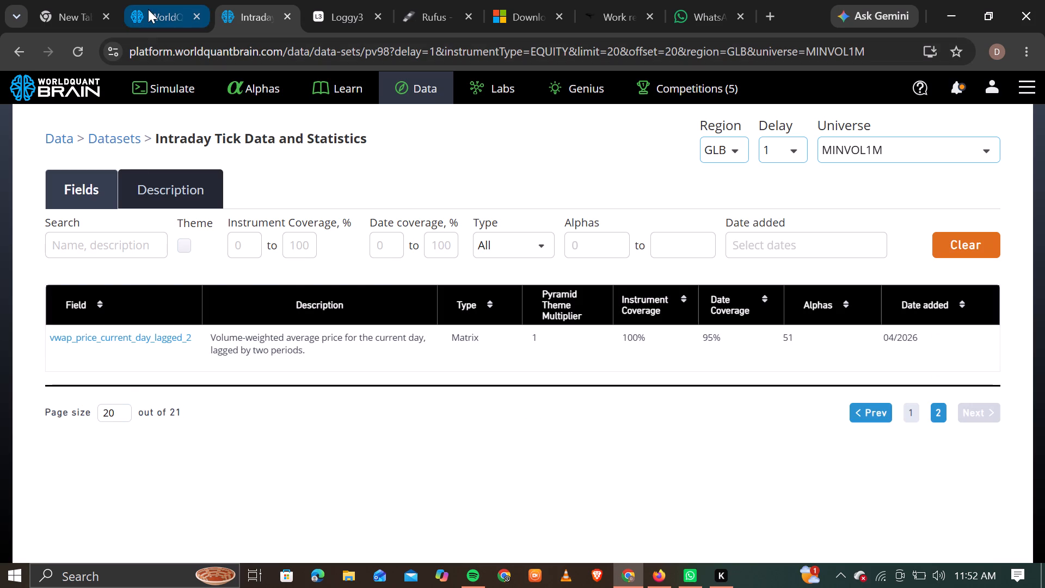
Replace lower_confidence_negative_sentiment_1 in the Simulation 6 expression with vwap_price_current_day_lagged_2 and run a full simulation.
click(148, 9)
double_click(168, 225)
right_click(171, 223)
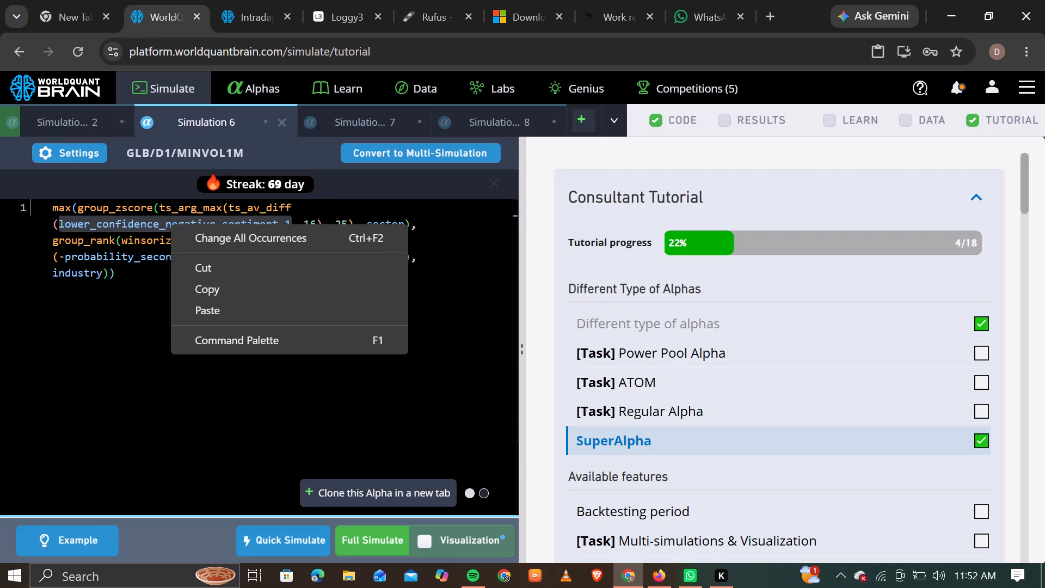
click(229, 311)
click(376, 543)
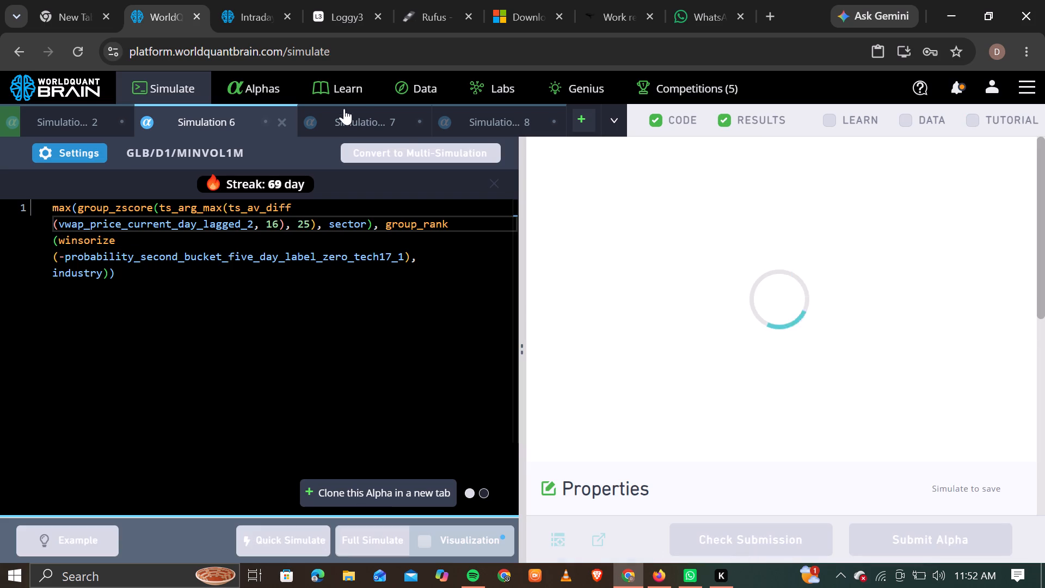
With Simulation 7 open for editing, return to the Matrix fields list and copy the field name likelihood_of_neutral_tone from page 479.
click(364, 112)
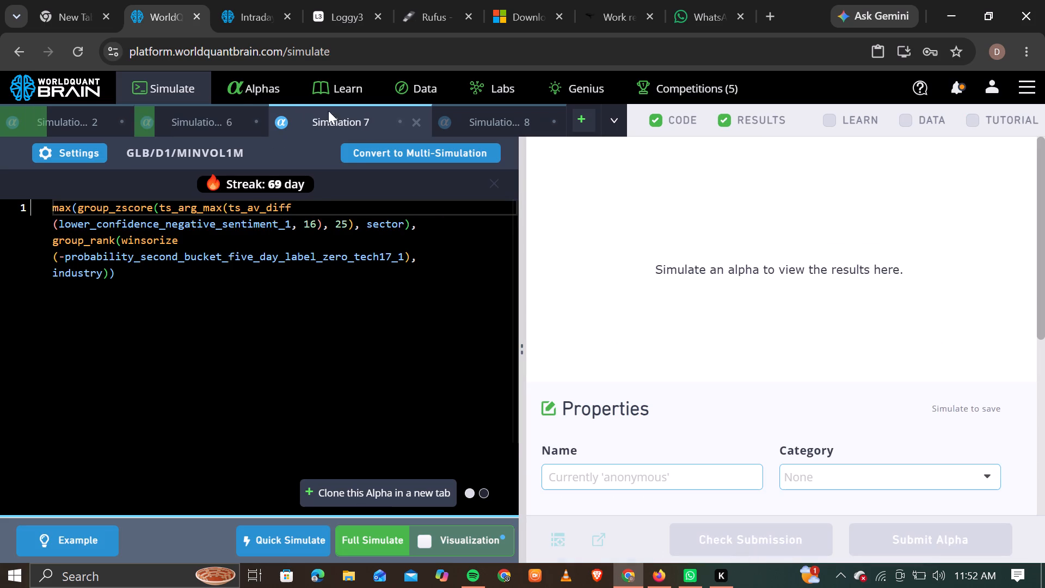
click(240, 8)
scroll(646, 450, down, 7)
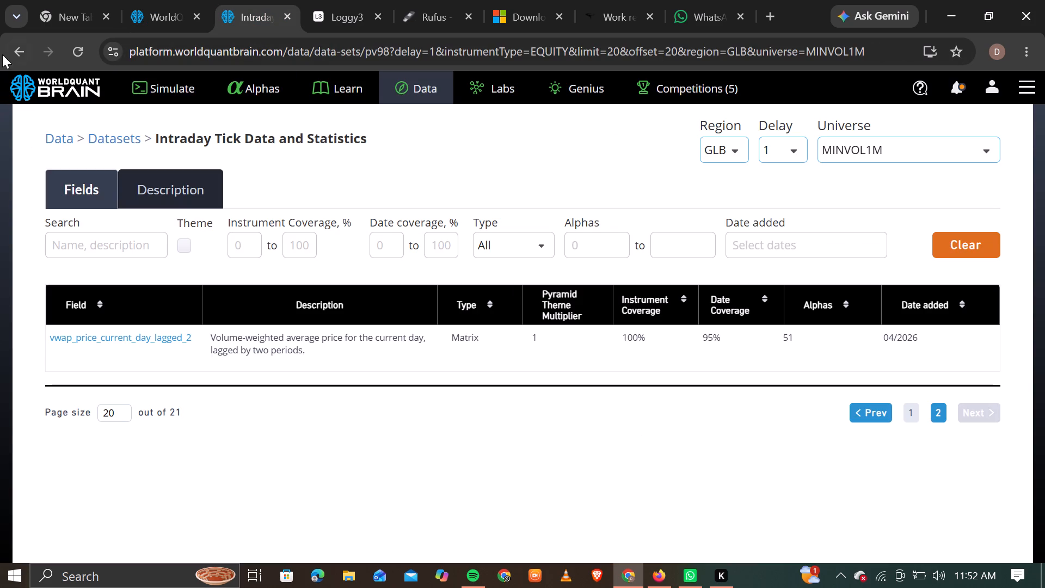
click(13, 50)
scroll(317, 439, down, 6)
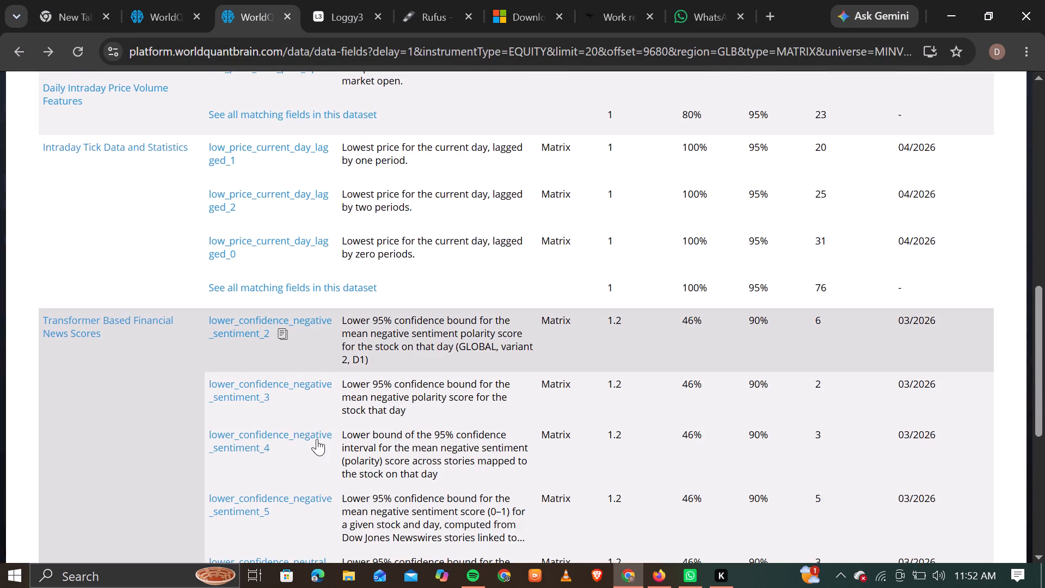
scroll(317, 439, down, 5)
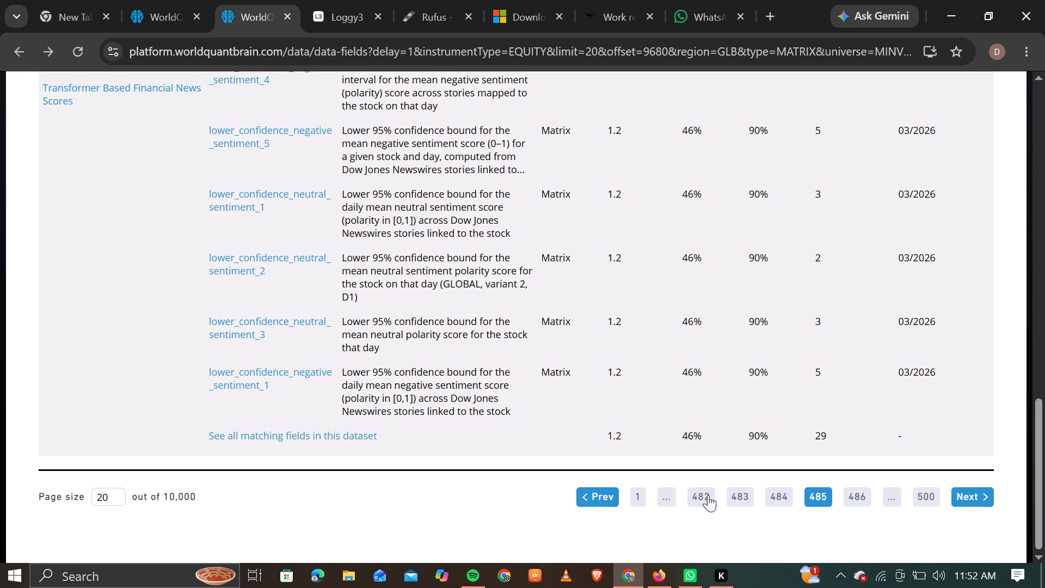
click(696, 493)
scroll(220, 400, down, 9)
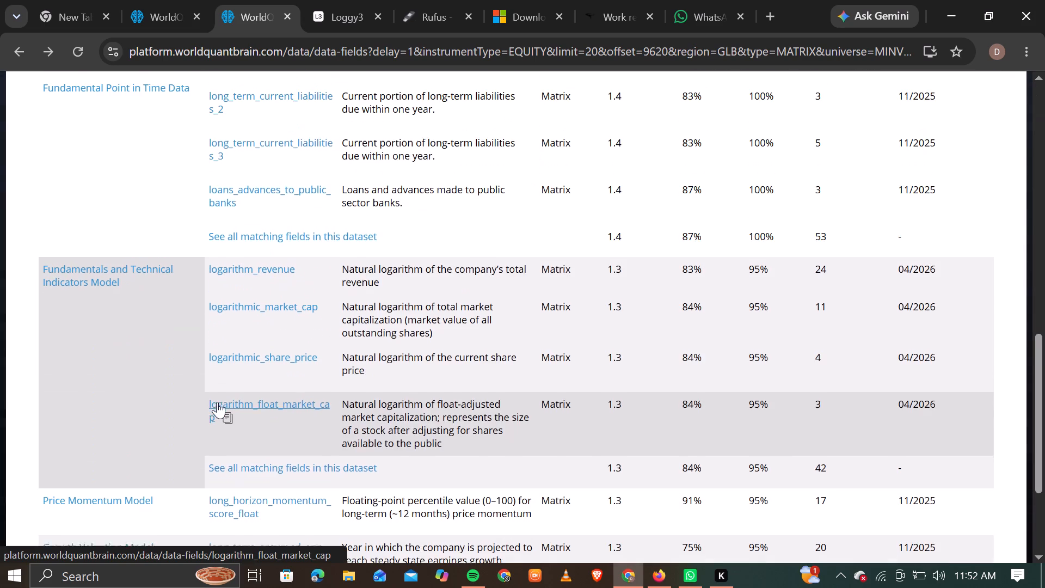
scroll(217, 402, down, 3)
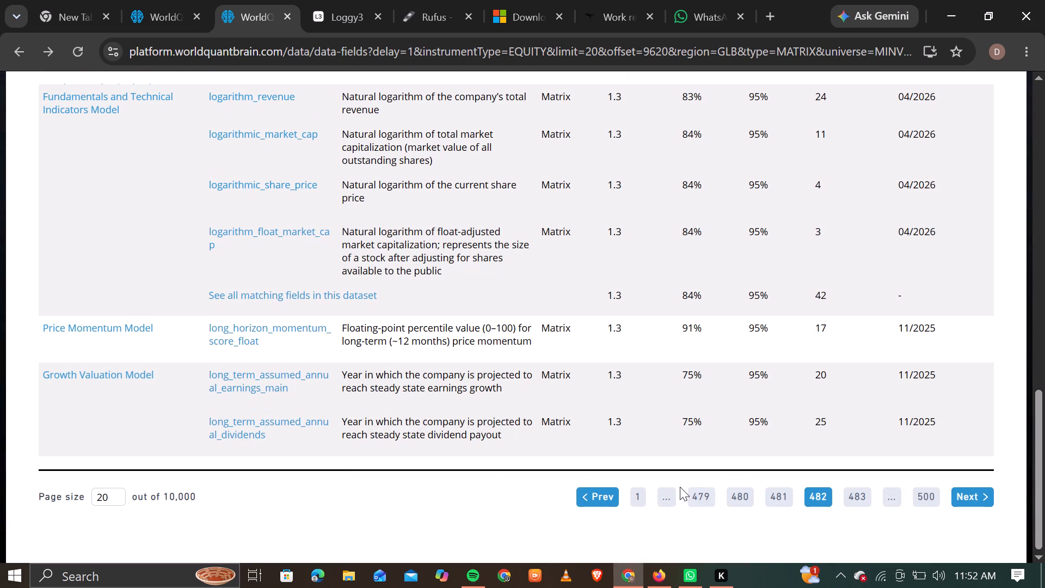
click(701, 498)
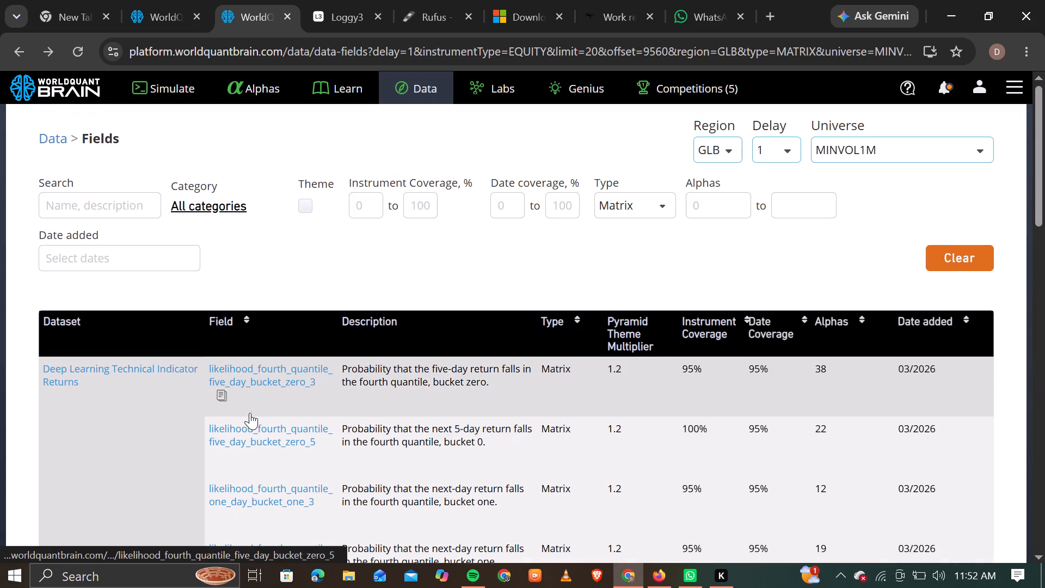
scroll(233, 414, down, 7)
scroll(231, 482, down, 5)
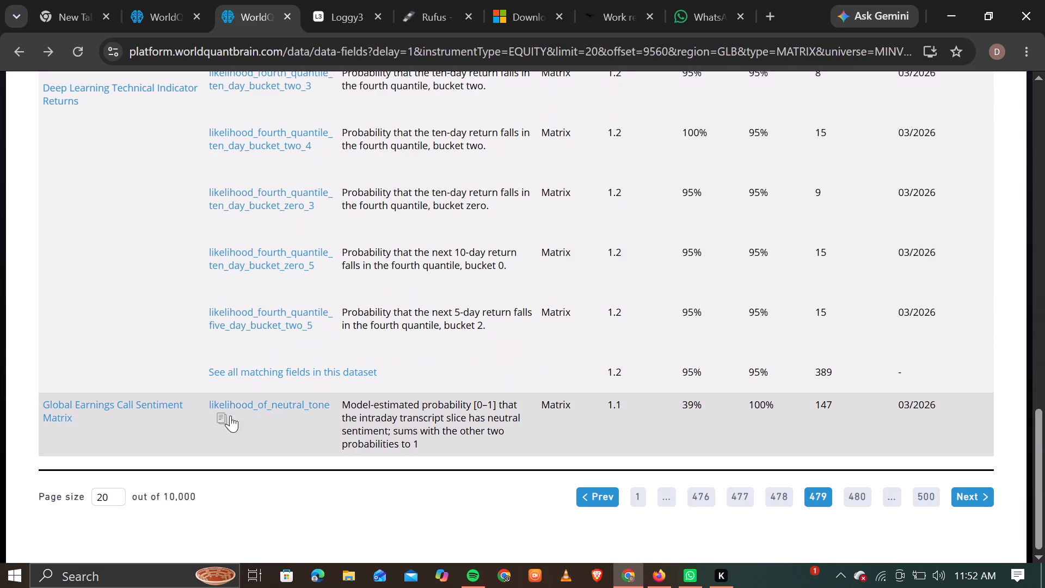
click(220, 415)
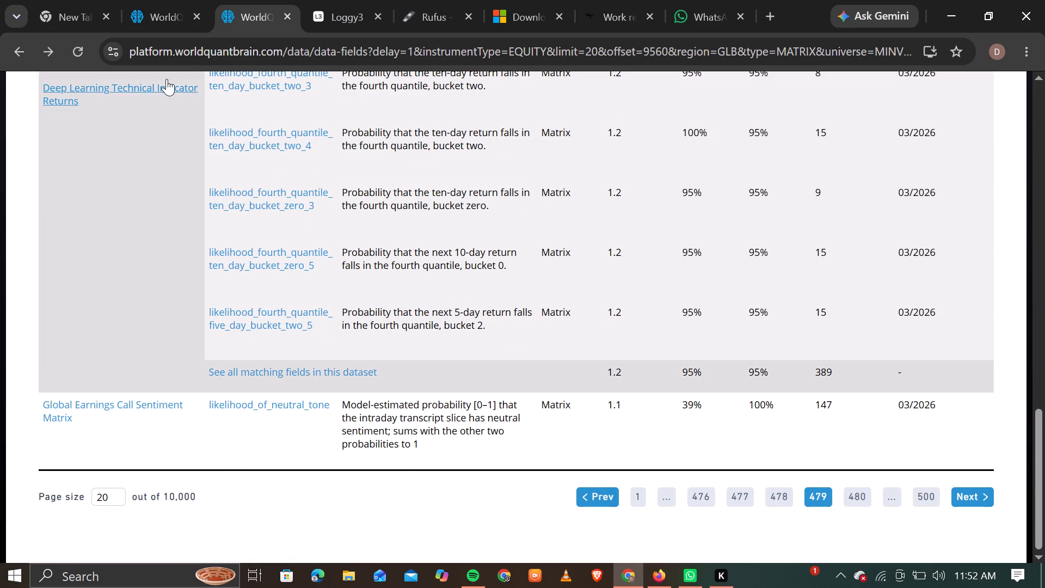
Replace lower_confidence_negative_sentiment_1 in the Simulation 7 expression with likelihood_of_neutral_tone and run a full simulation.
click(166, 3)
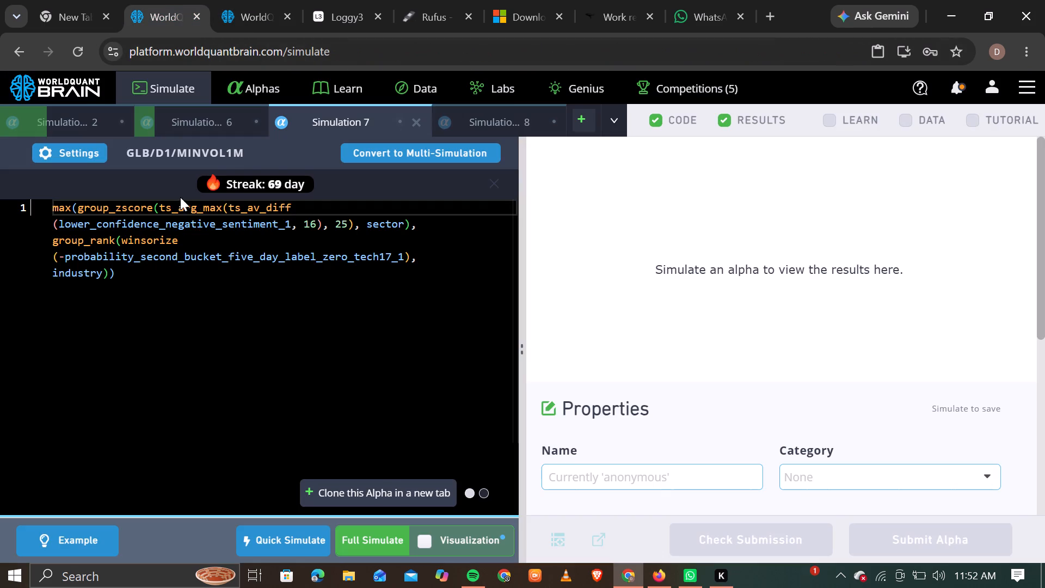
click(163, 216)
double_click(161, 221)
right_click(164, 220)
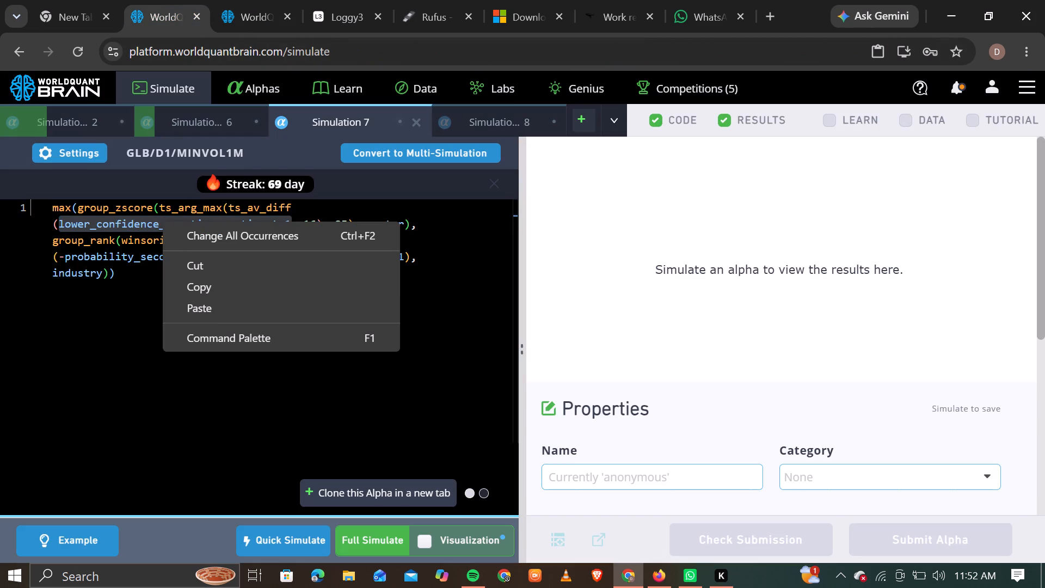
click(217, 311)
click(354, 533)
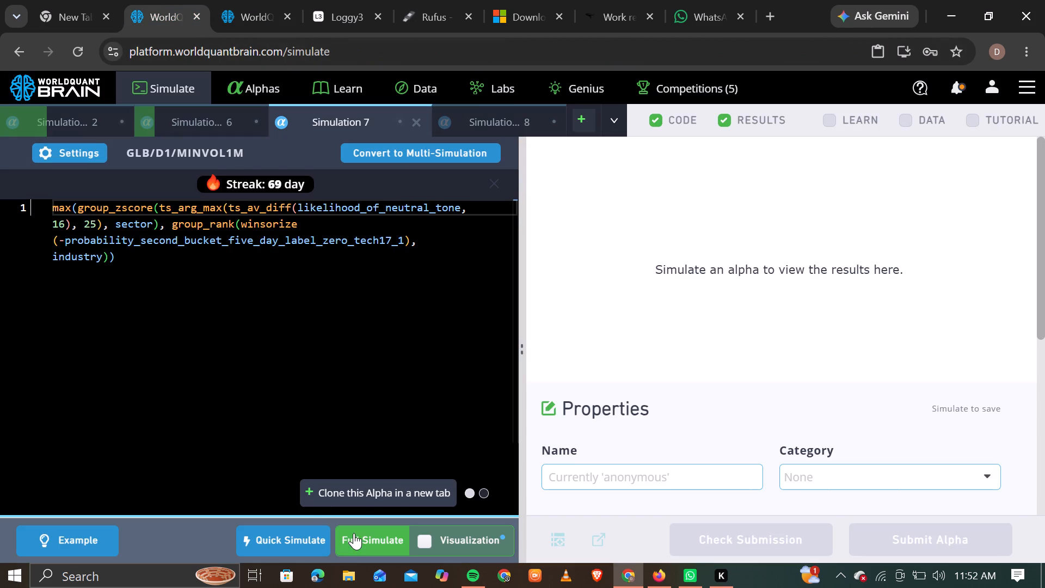
Select lower_confidence_negative_sentiment_1 in Simulation 8, then copy the field name latest_quarterly_eps_surprise from page 476 of the Matrix fields list.
click(490, 108)
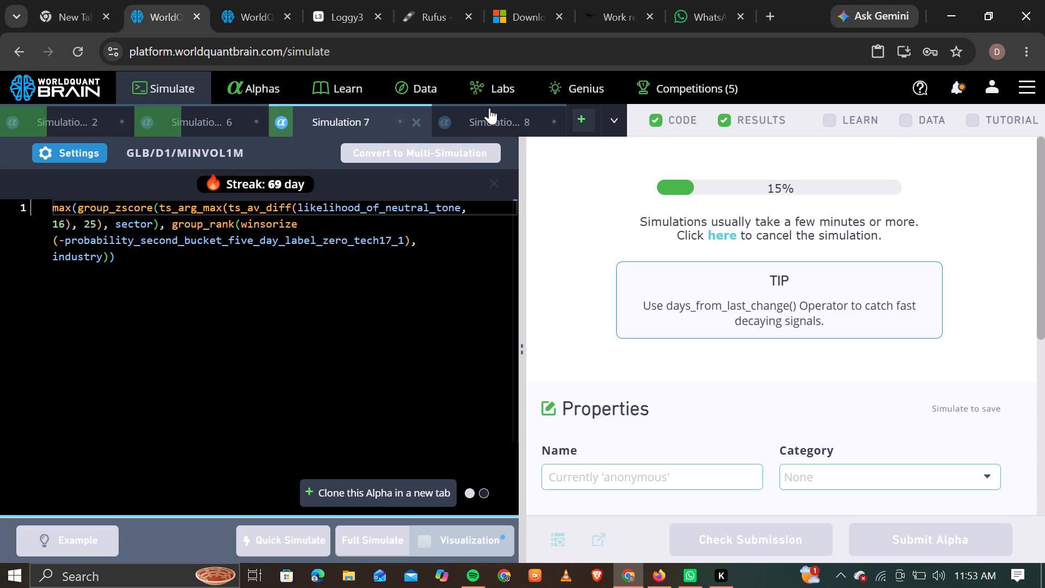
double_click(200, 225)
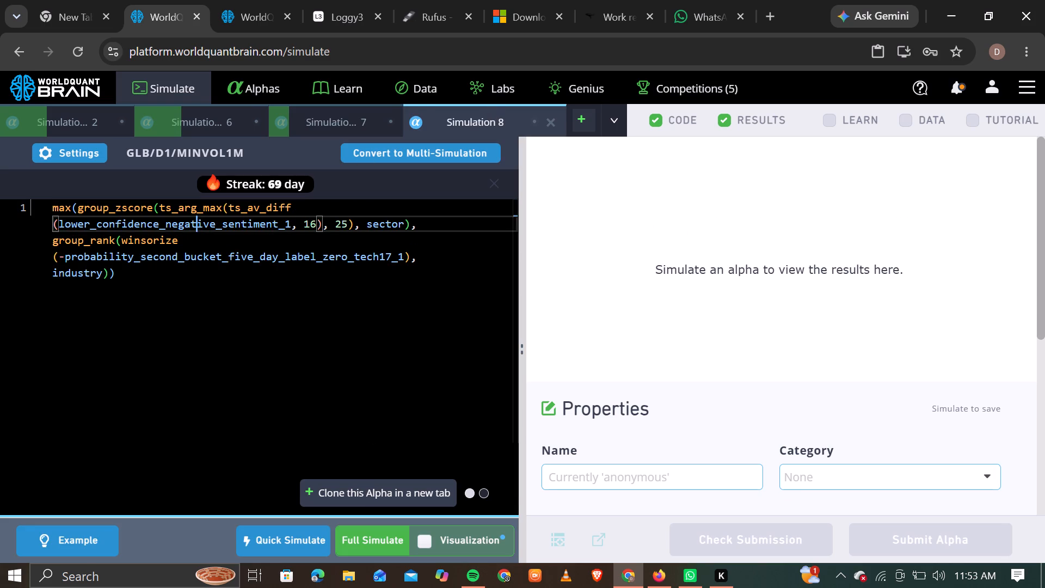
click(263, 0)
scroll(366, 486, down, 1)
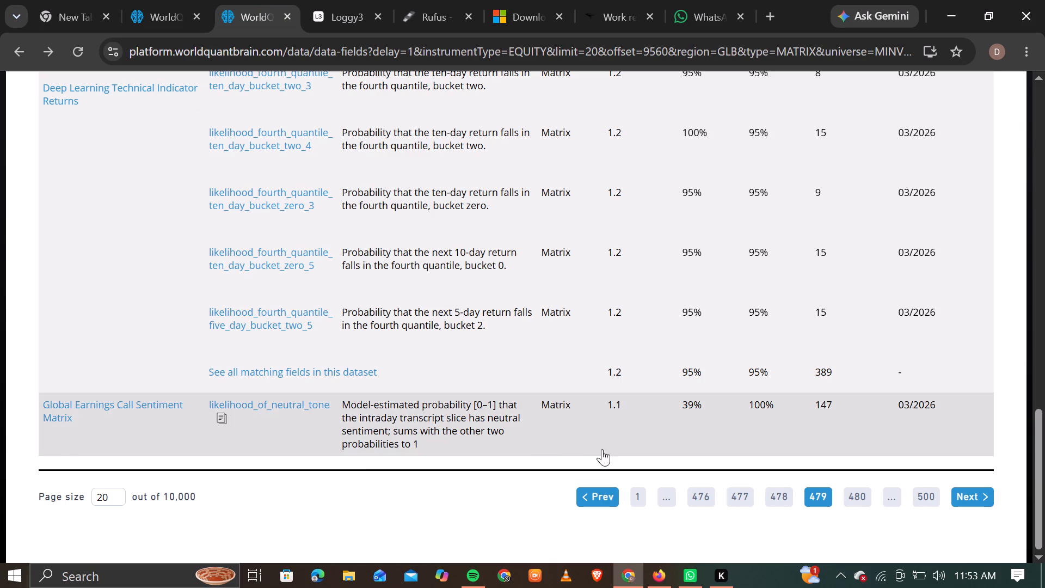
click(699, 498)
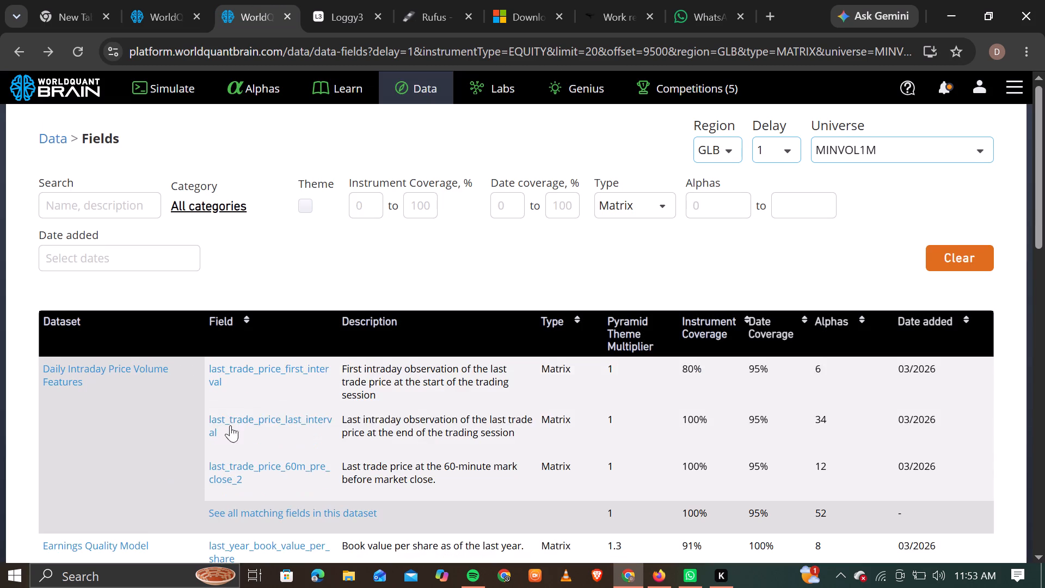
scroll(247, 400, down, 7)
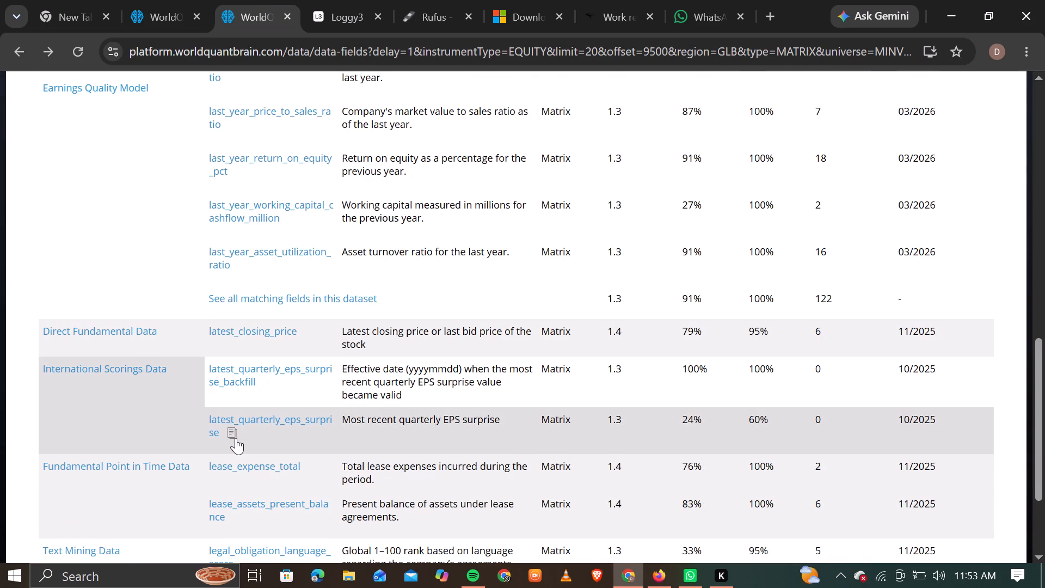
click(236, 438)
Replace lower_confidence_negative_sentiment_1 in the Simulation 8 expression with latest_quarterly_eps_surprise and try to run a full simulation.
click(182, 13)
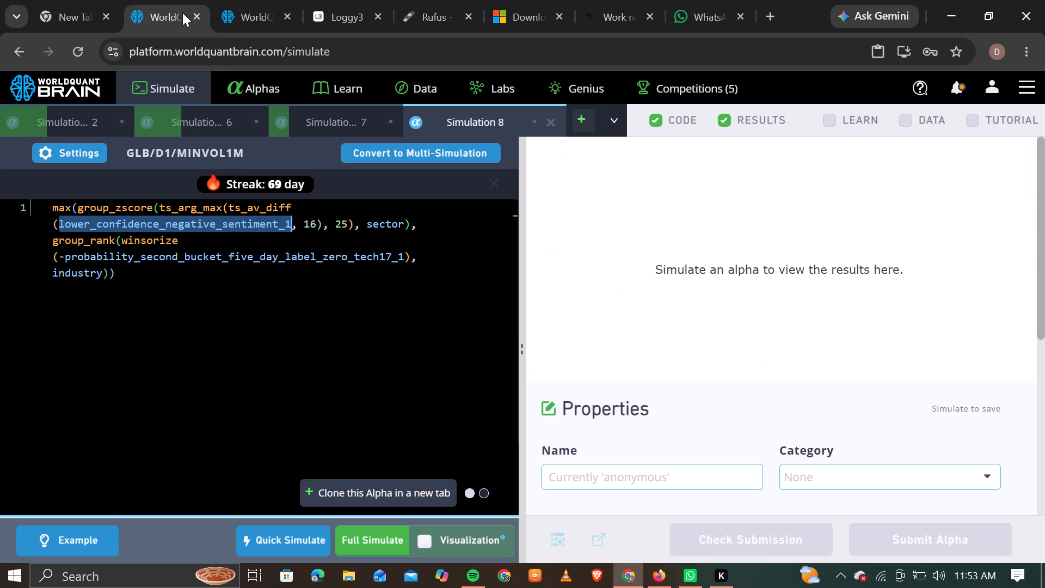
right_click(250, 226)
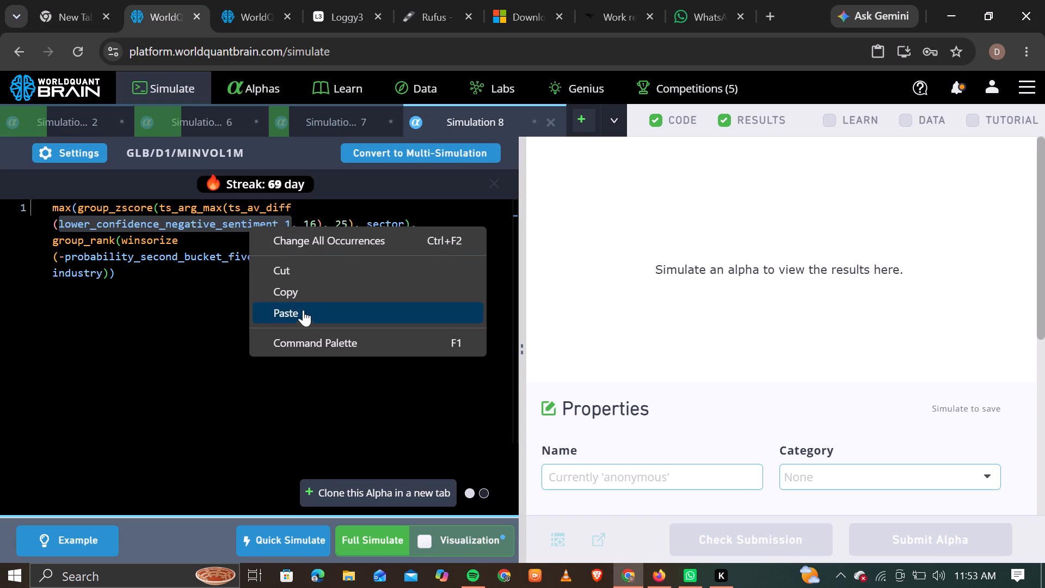
click(304, 312)
click(360, 541)
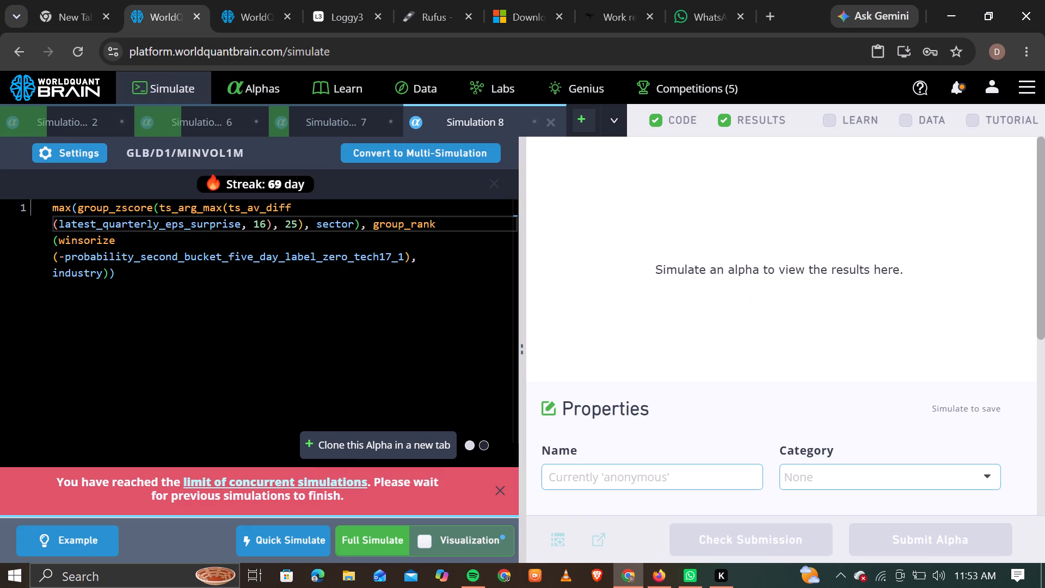
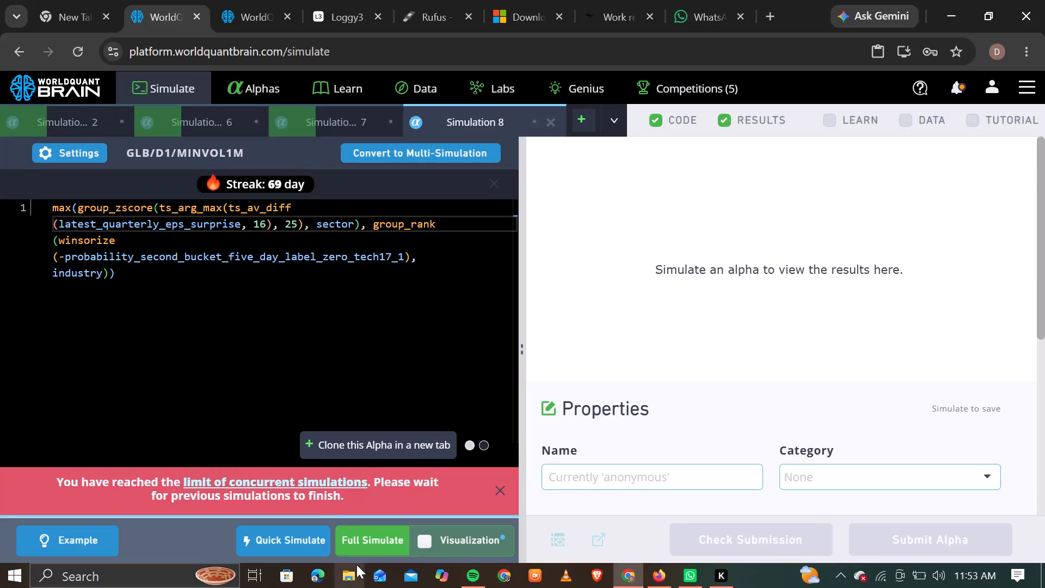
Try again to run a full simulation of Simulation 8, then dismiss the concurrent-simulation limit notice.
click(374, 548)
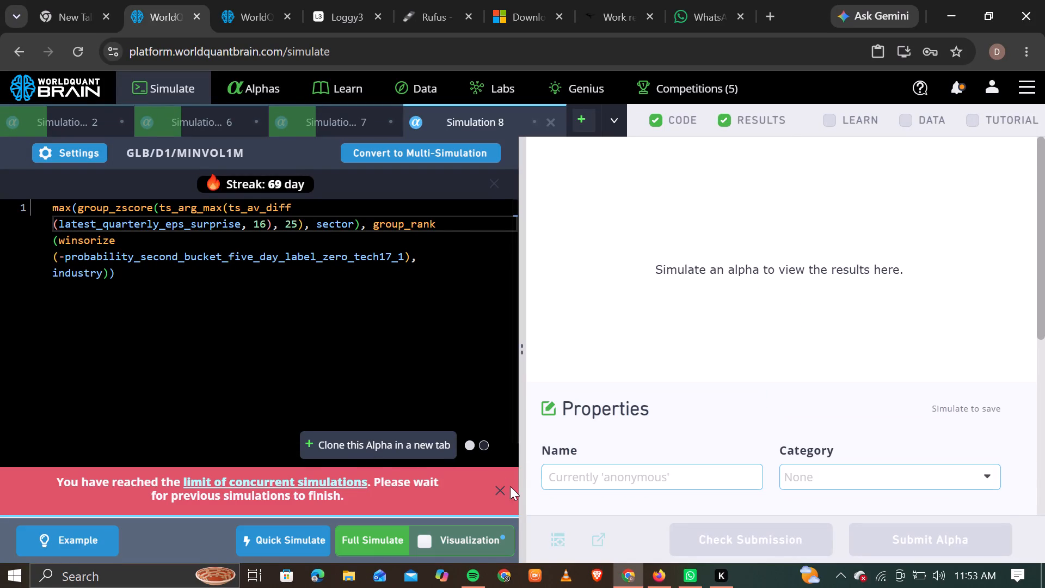
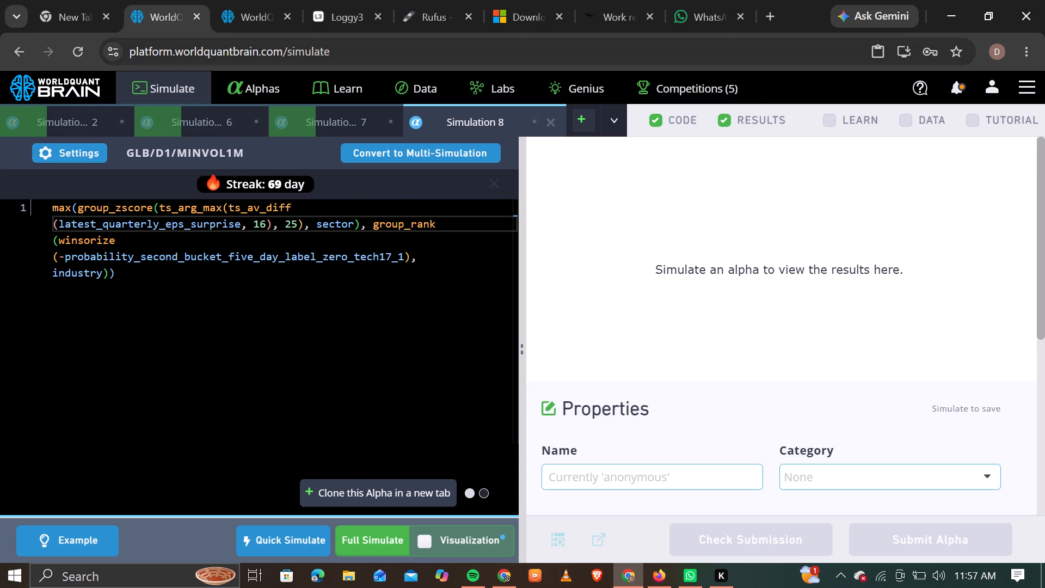
click(998, 84)
click(955, 128)
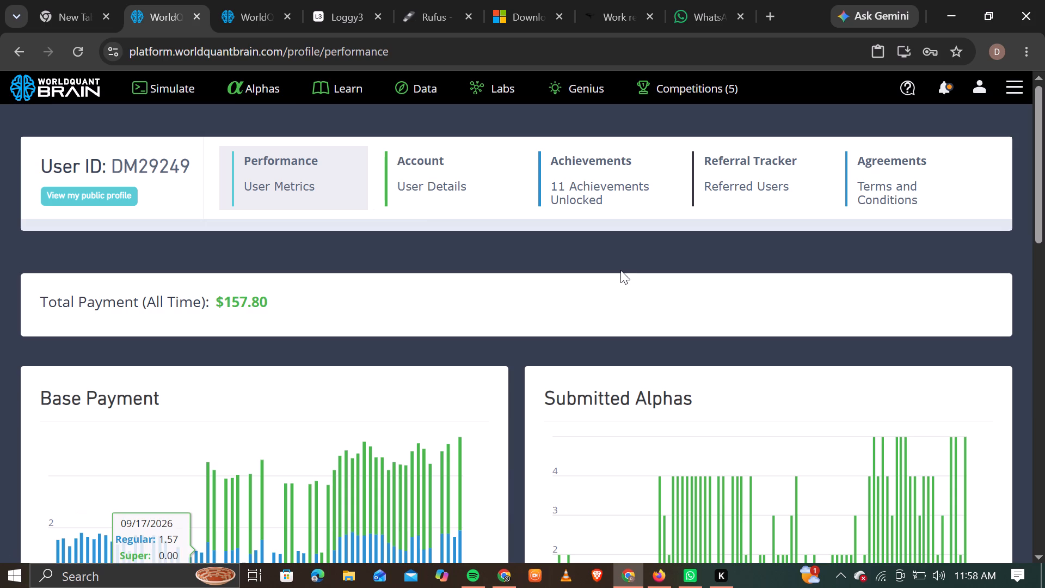
Look through the unsubmitted alphas list, followed by the submitted alphas list.
click(254, 93)
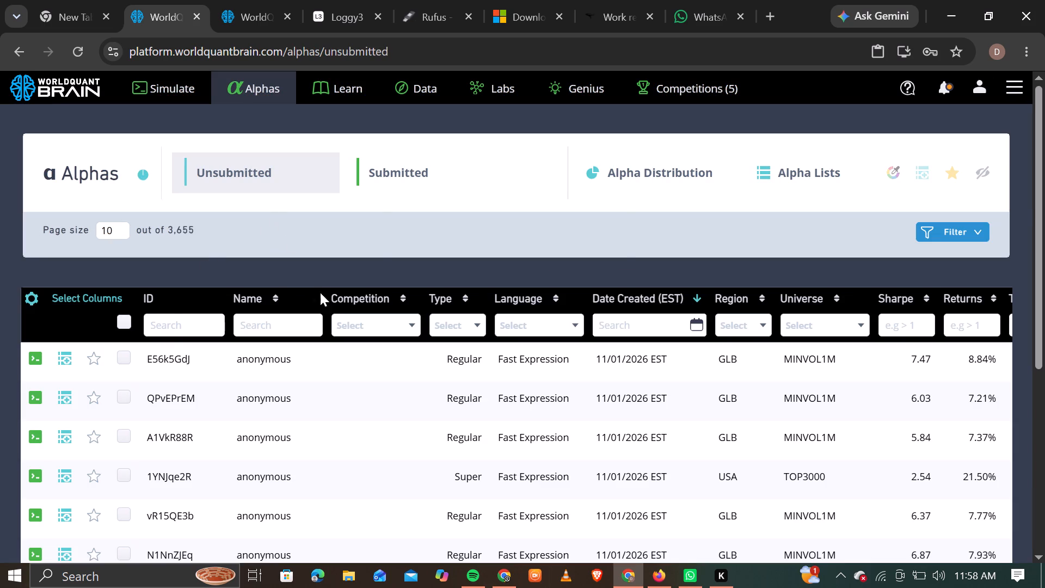
click(388, 170)
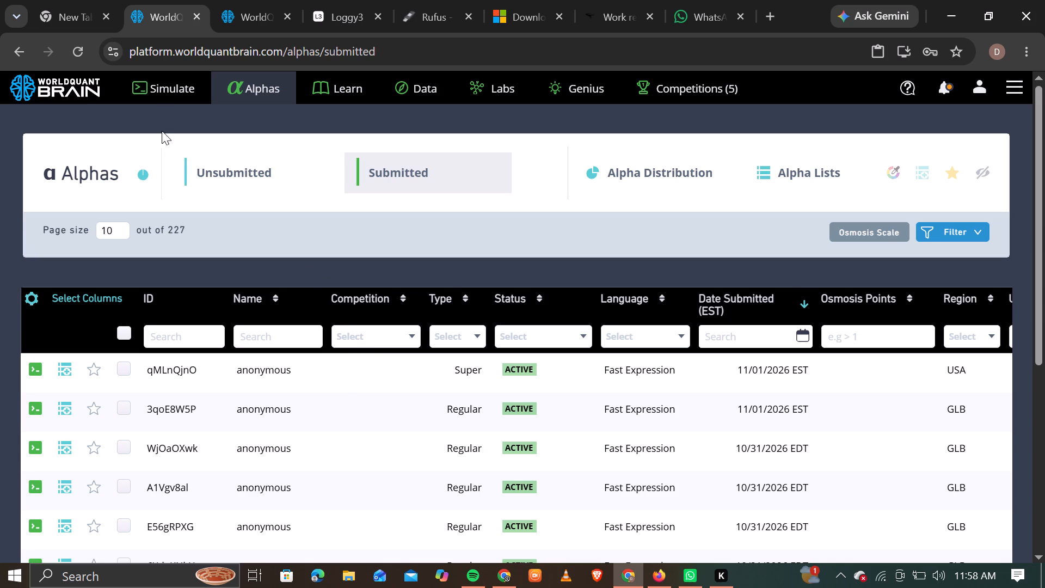
Return to the Simulate page with the open alpha simulations.
click(163, 96)
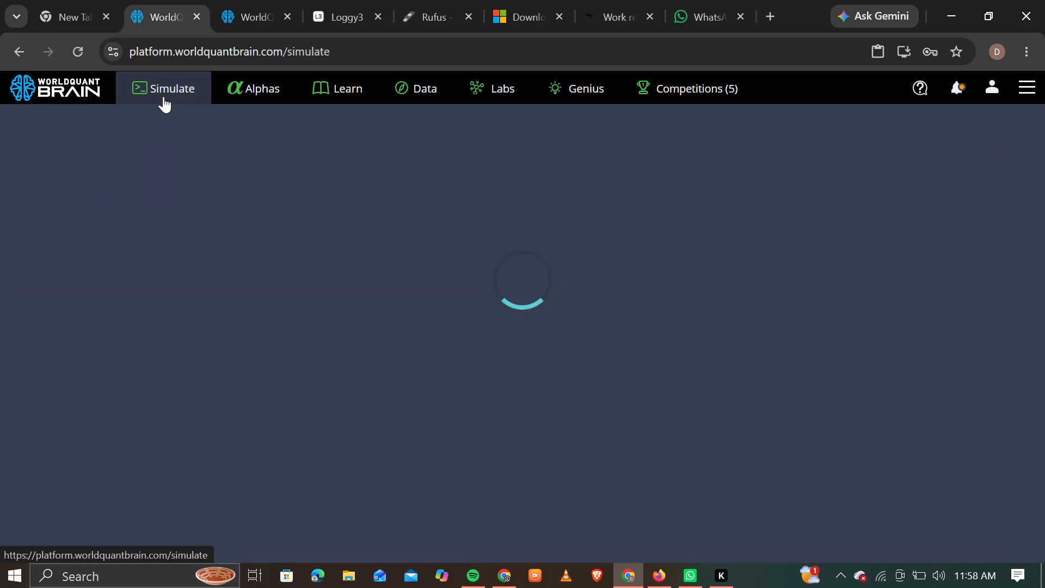
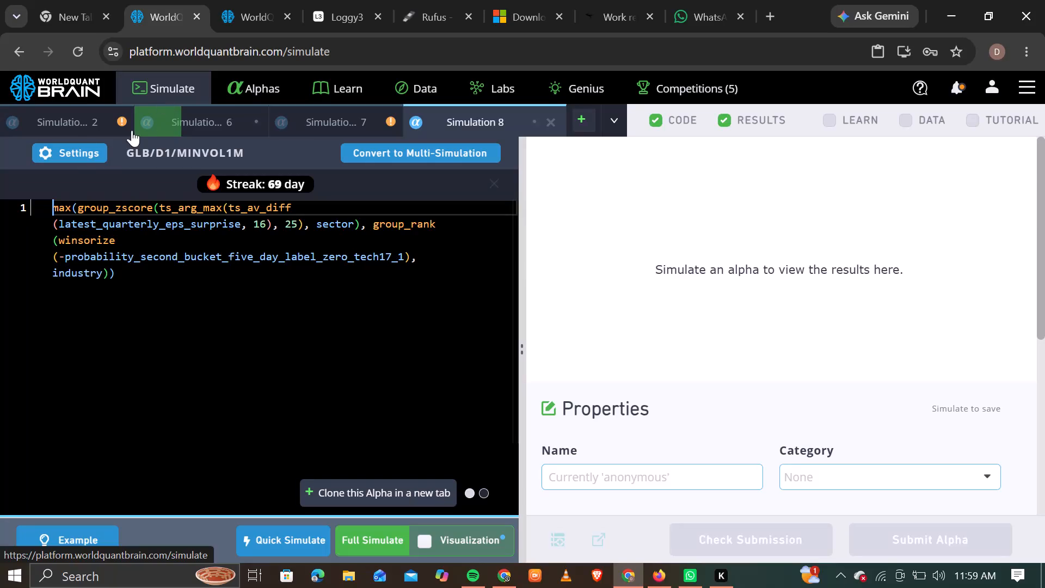
Show Simulation 2's test period, review its IS summary, and run its Prod Correlation check.
click(70, 121)
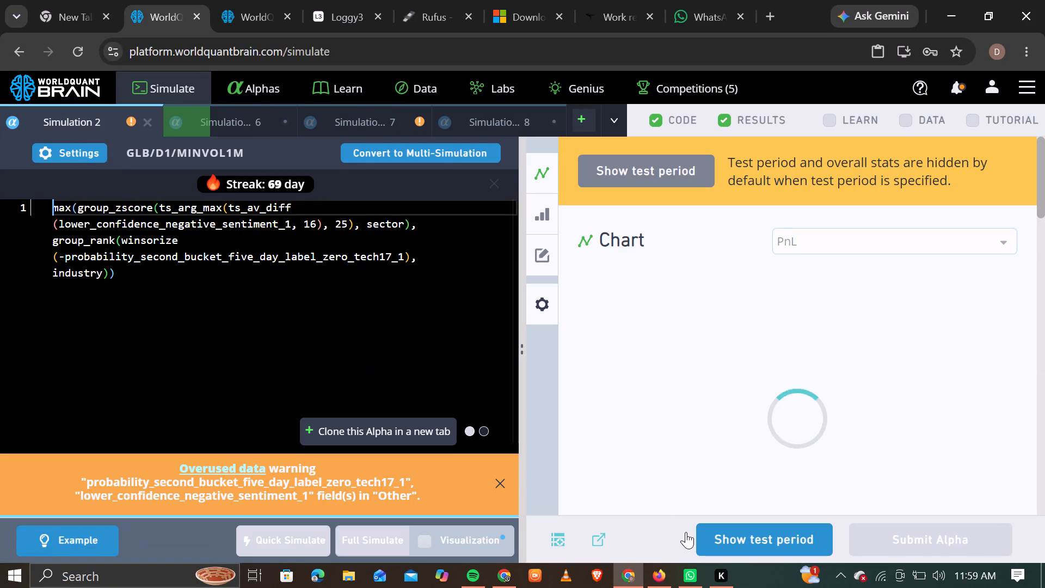
click(735, 544)
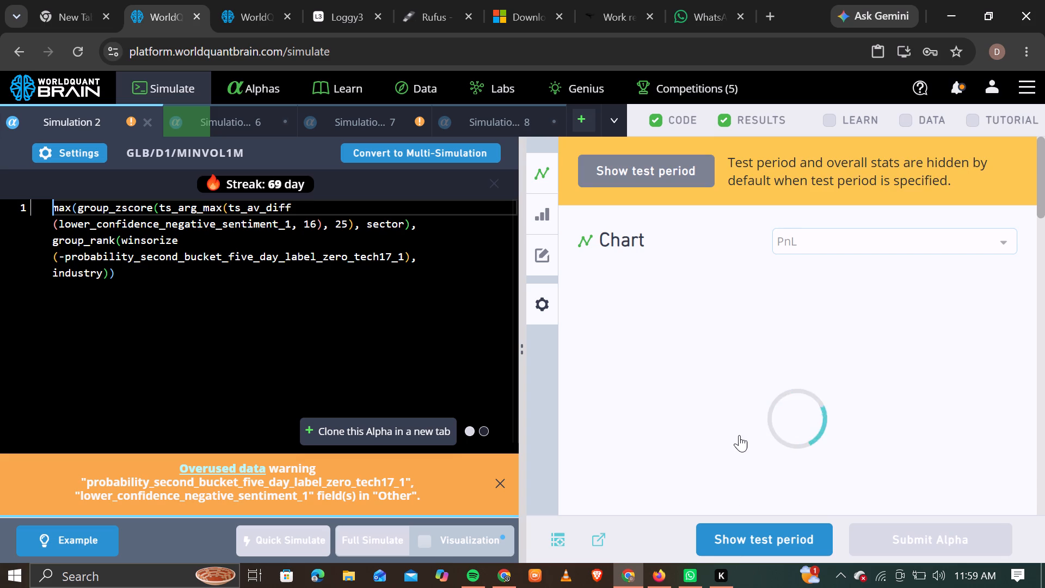
scroll(733, 437, down, 2)
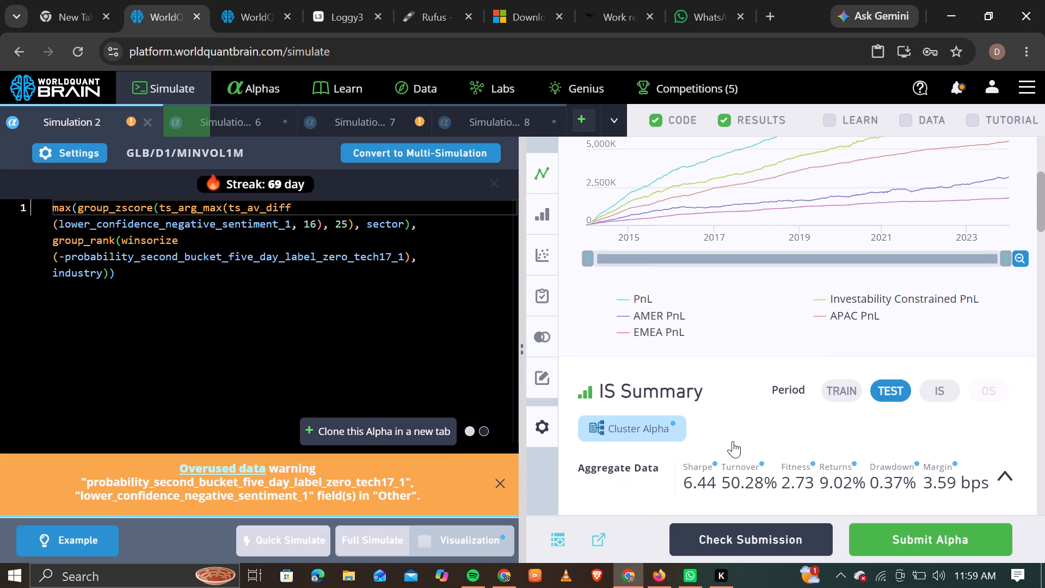
scroll(797, 398, down, 9)
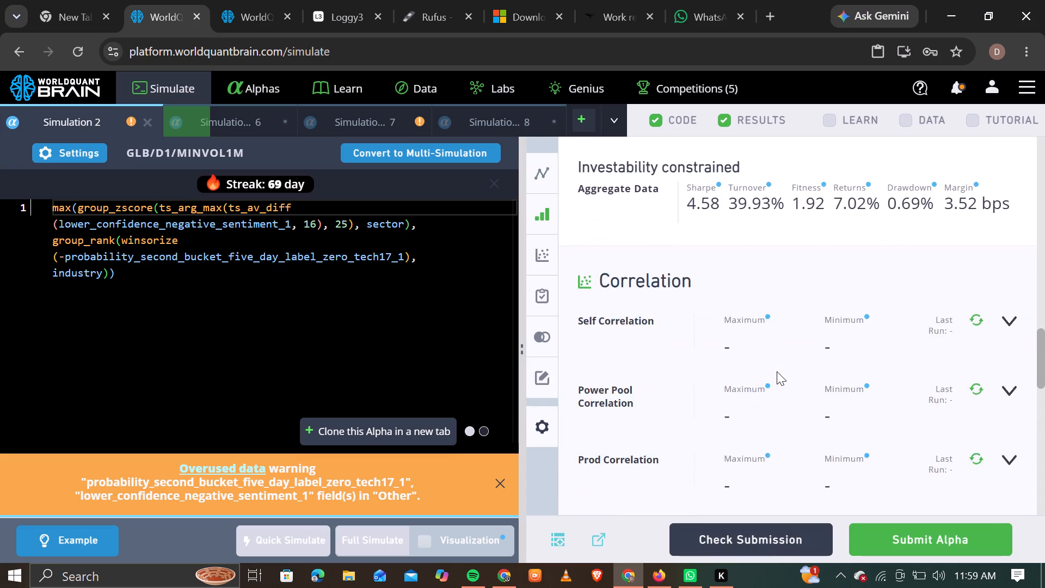
scroll(783, 370, down, 2)
scroll(792, 375, up, 1)
click(978, 348)
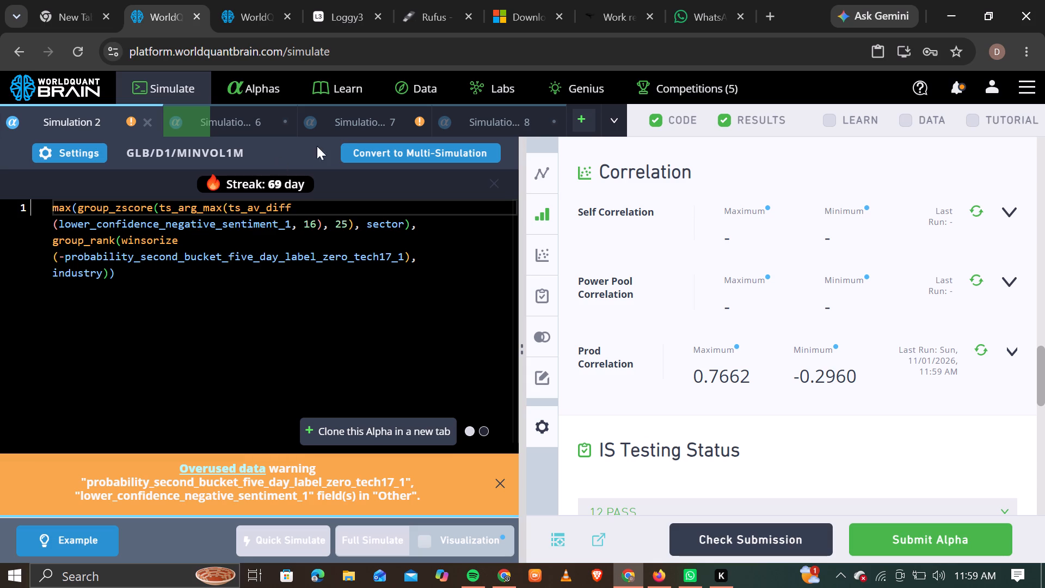
Show Simulation 7's test period and run its Prod Correlation check.
click(340, 119)
click(743, 541)
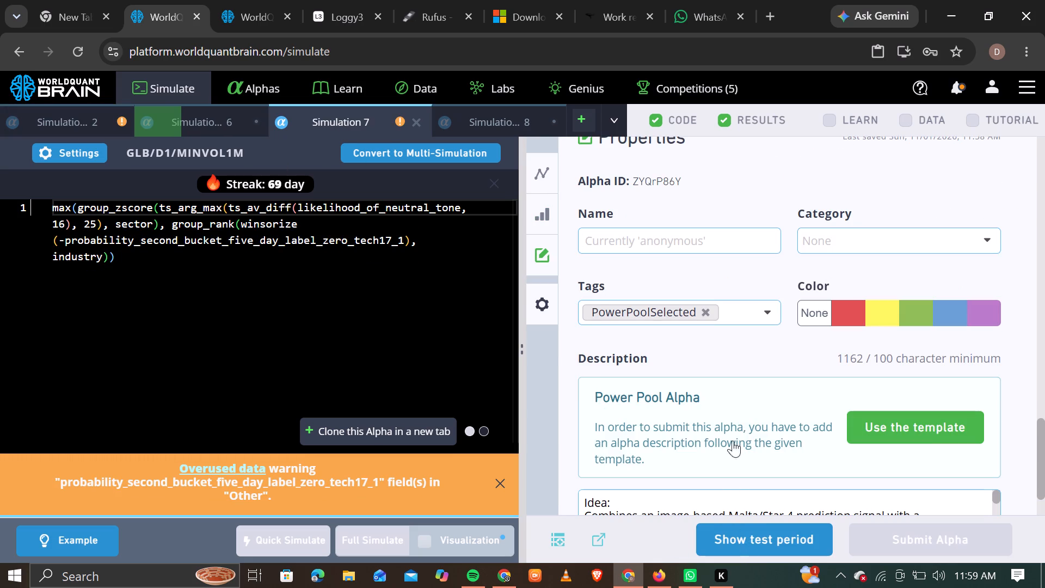
scroll(740, 393, down, 6)
scroll(740, 365, up, 4)
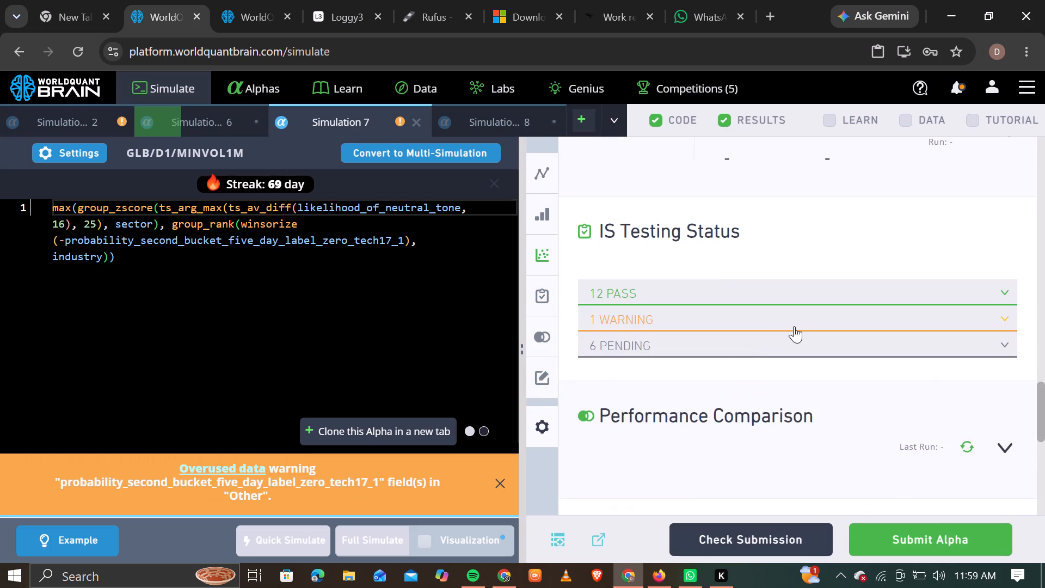
scroll(794, 326, up, 1)
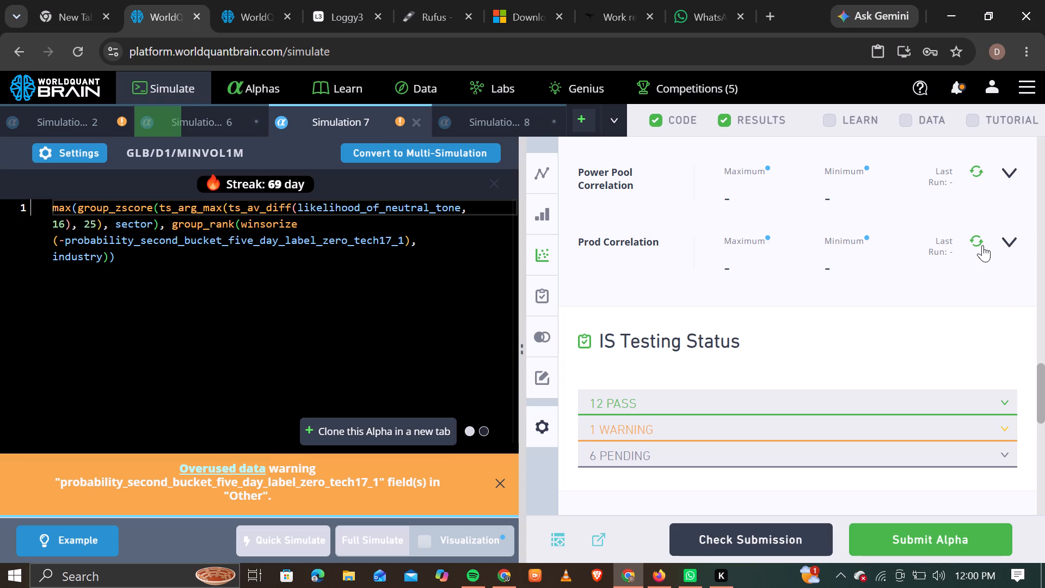
click(980, 242)
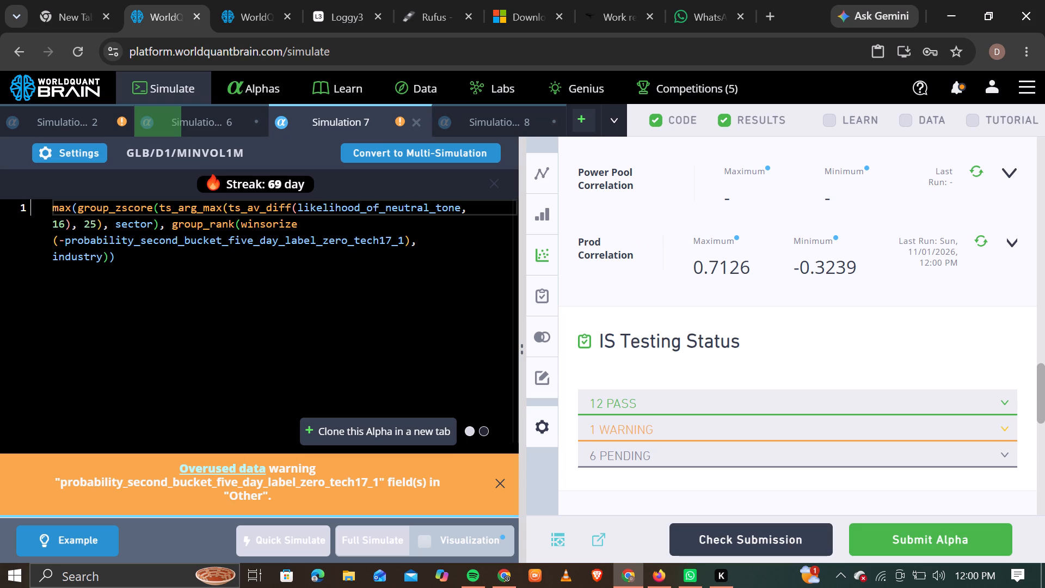
Replace the ts_arg_max operator with ts_rank in Simulation 7's expression and run a full simulation.
click(223, 209)
key(BackSpace)
key(BackSpace)
key(BackSpace)
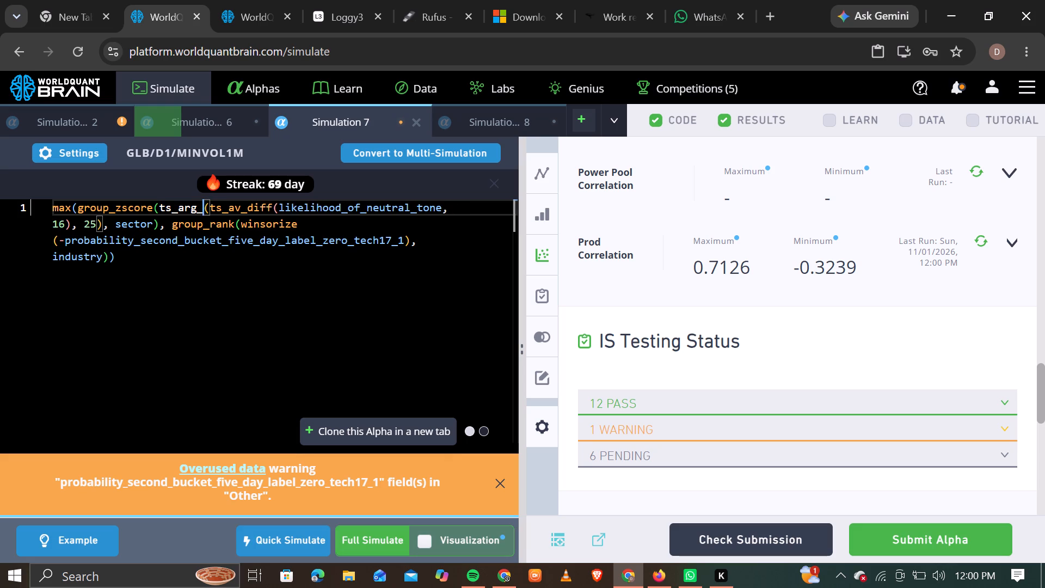
key(BackSpace)
key(BackSpace)
key(BackSpace)
key(BackSpace)
text(ran)
click(236, 224)
click(386, 539)
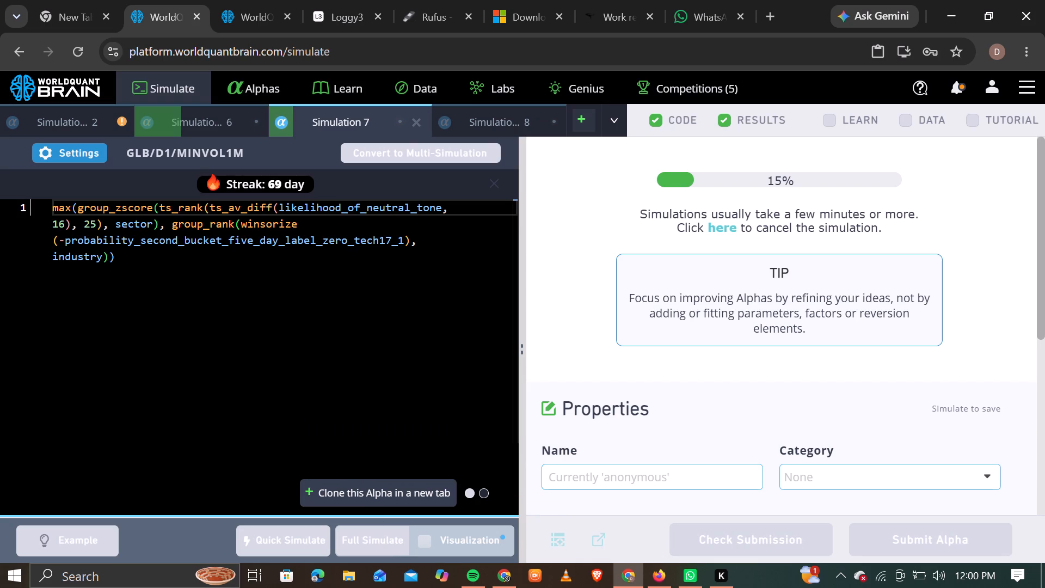
For Simulation 2's ts_av_diff term, browse earlier pages of the GLB Matrix data fields and copy the field name intrinsic_equity_value_projection_currency.
click(74, 119)
double_click(252, 228)
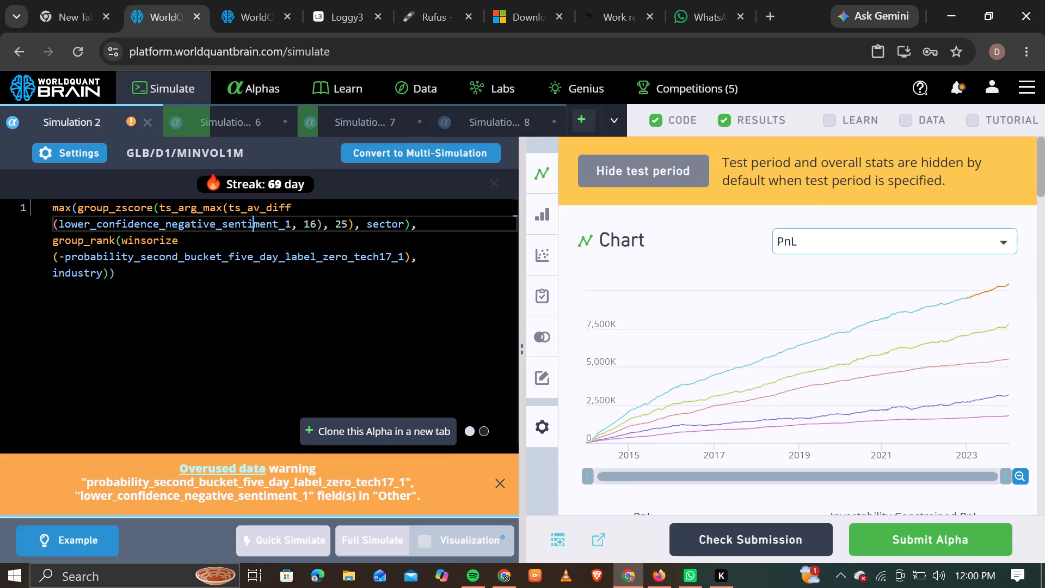
click(236, 11)
scroll(420, 393, down, 3)
scroll(260, 336, down, 1)
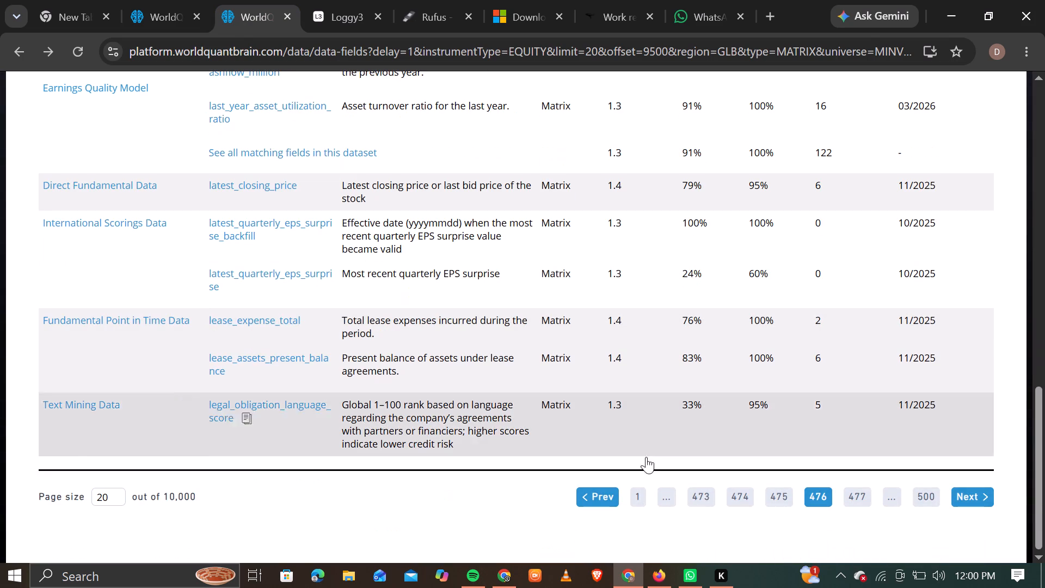
click(707, 498)
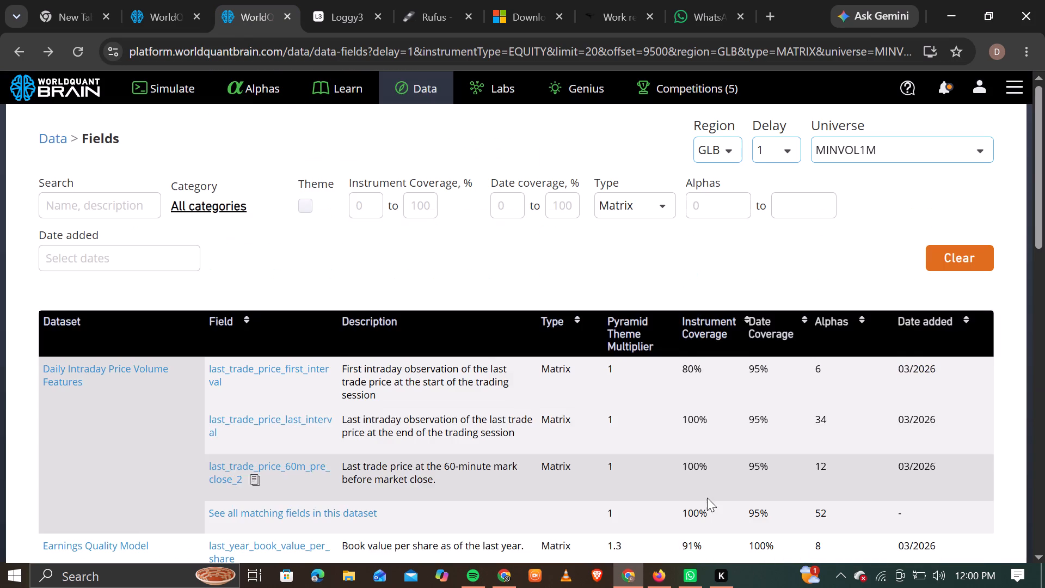
scroll(500, 364, down, 6)
scroll(395, 307, down, 5)
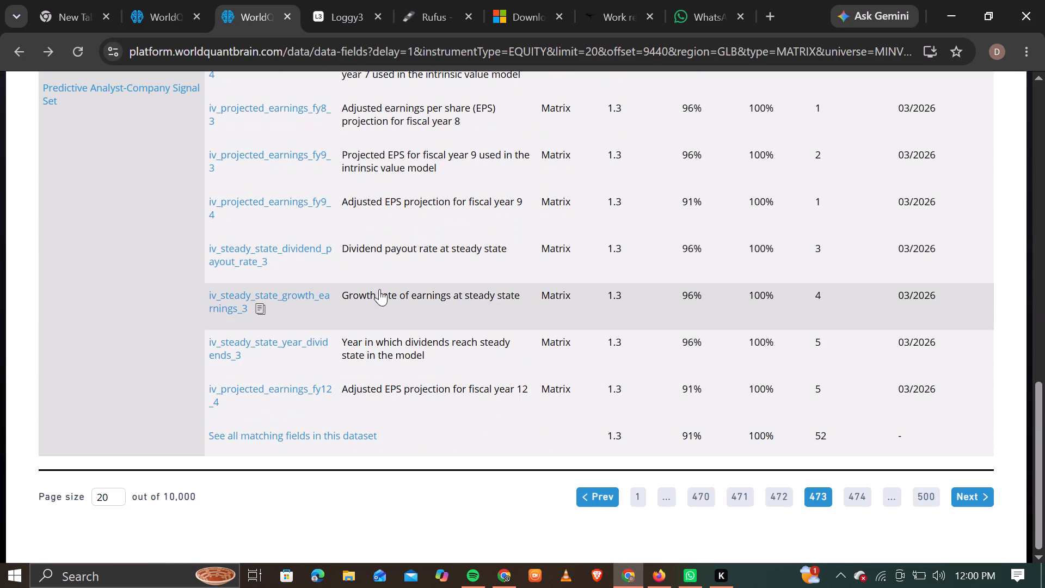
click(699, 496)
scroll(396, 220, down, 6)
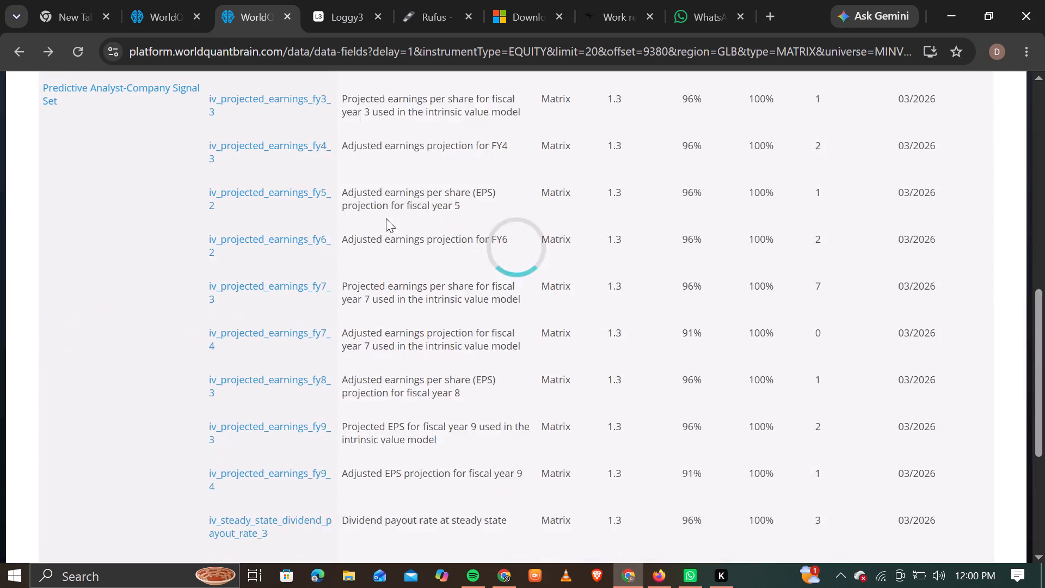
scroll(402, 256, down, 7)
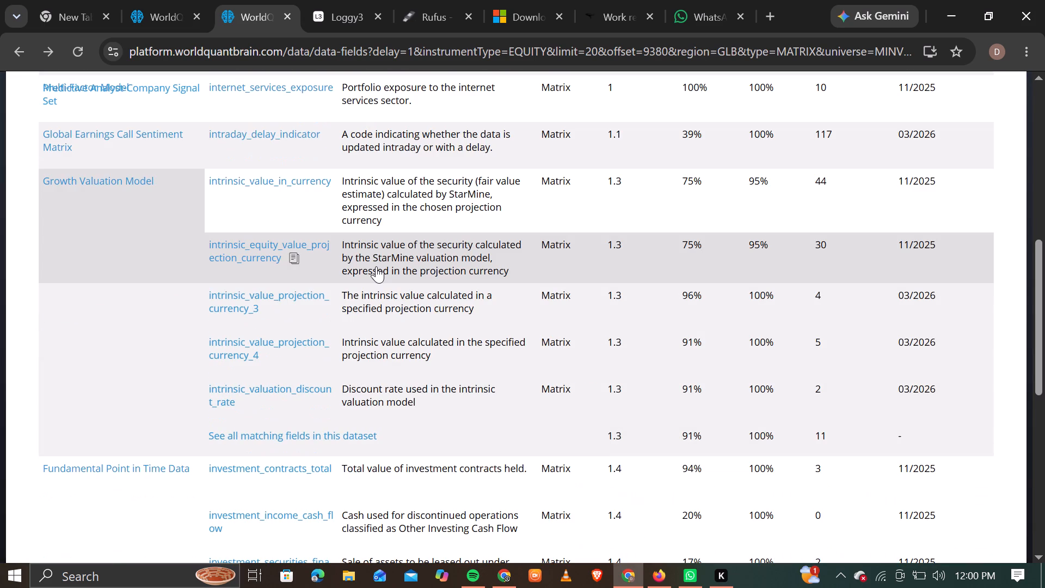
click(301, 255)
Replace lower_confidence_negative_sentiment_1 with intrinsic_equity_value_projection_currency in Simulation 2's expression and run a full simulation.
click(173, 21)
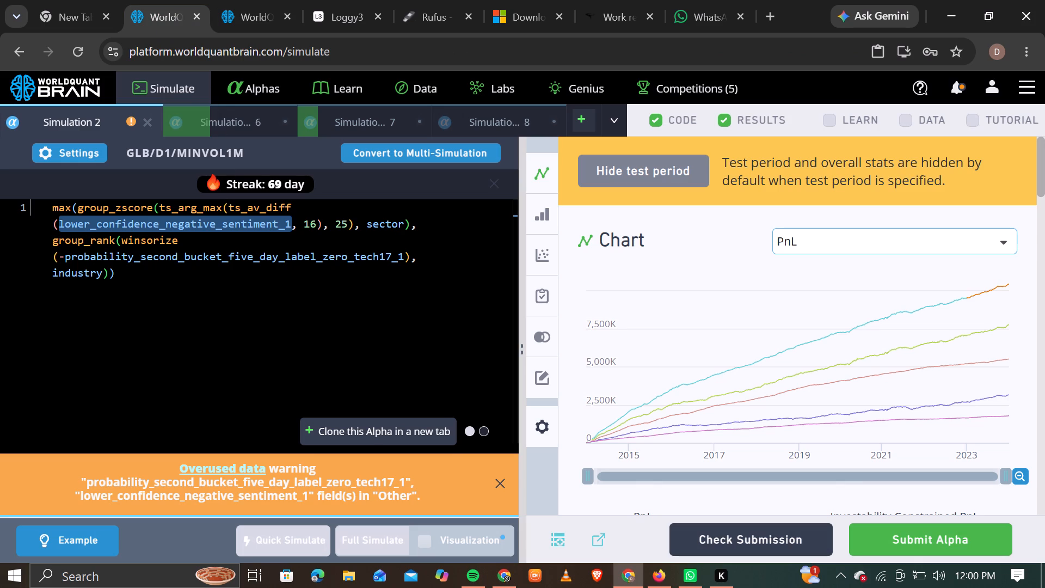
right_click(176, 225)
click(239, 311)
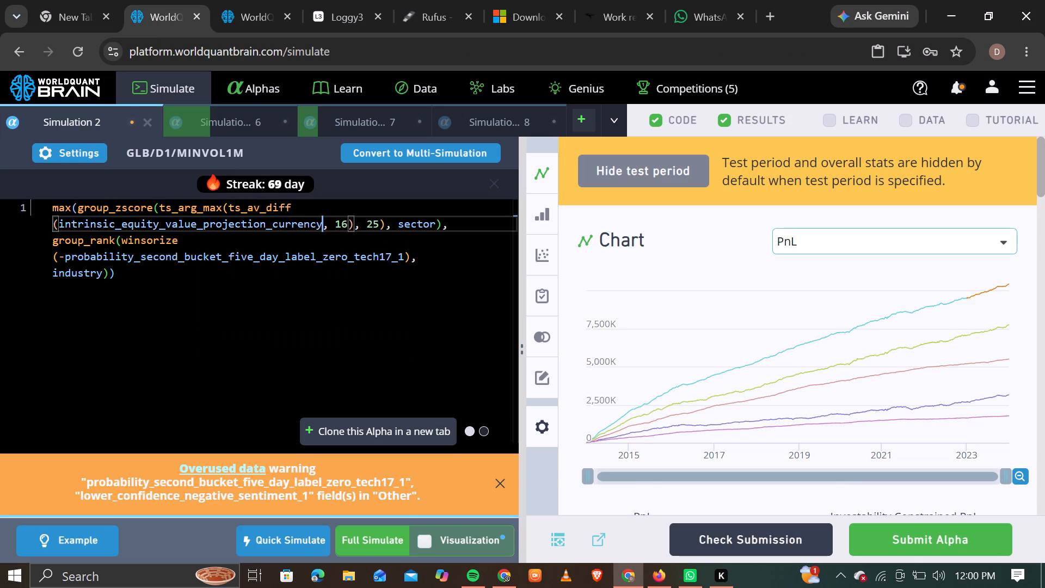
click(365, 537)
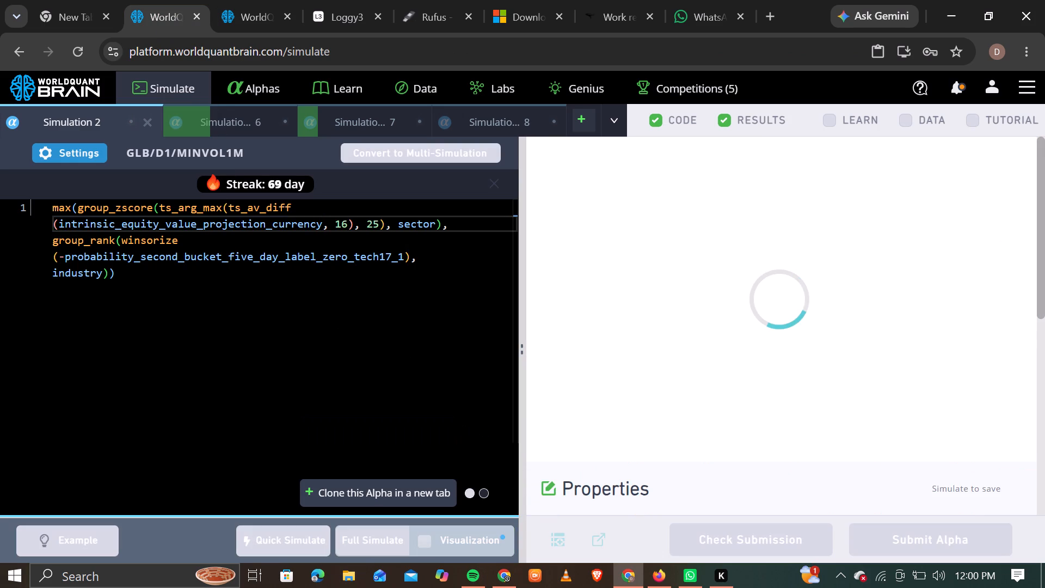
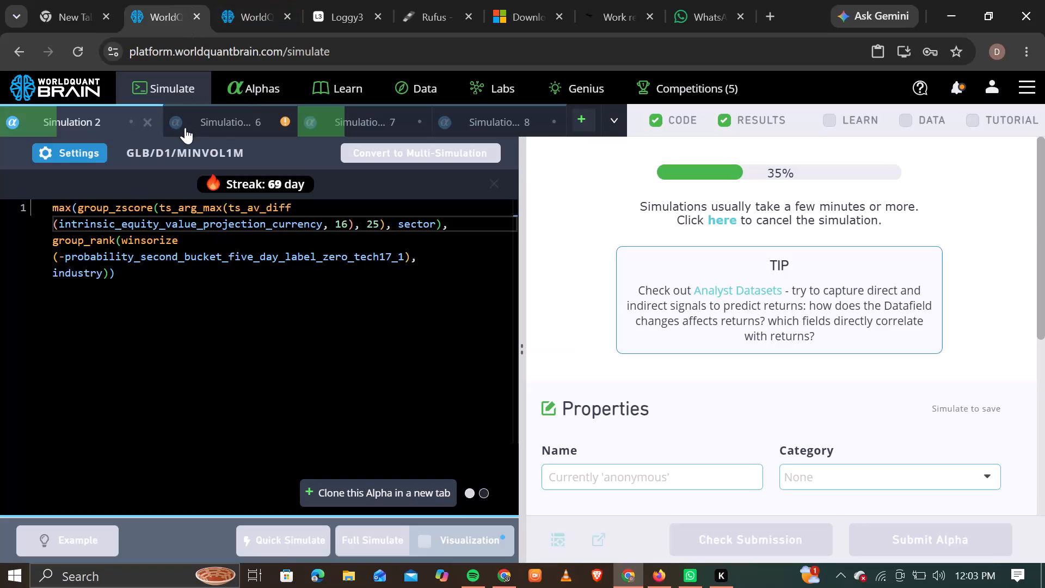
Show Simulation 6's test period and run its Prod Correlation check.
click(217, 125)
click(752, 541)
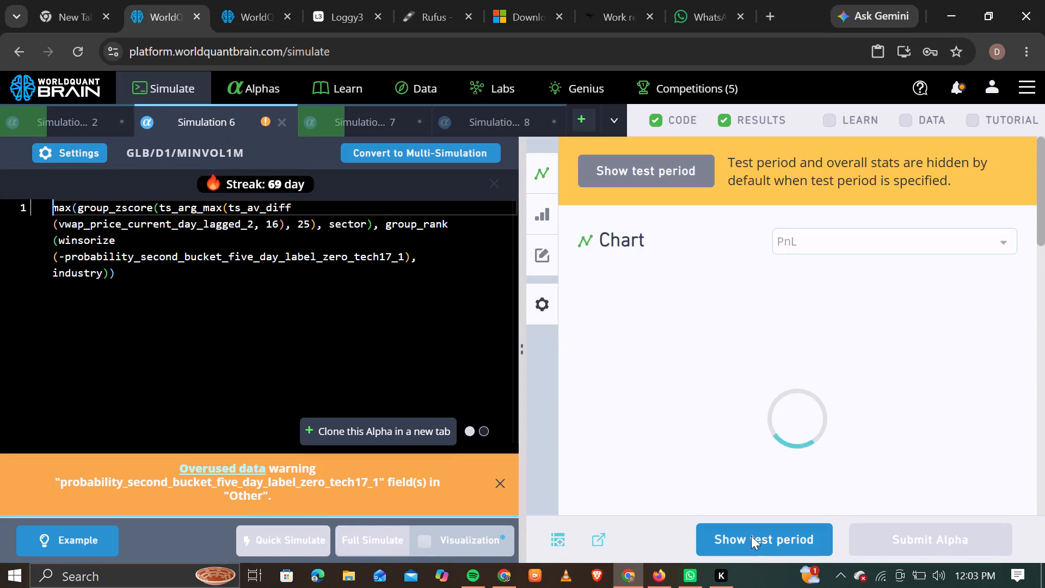
scroll(809, 338, down, 6)
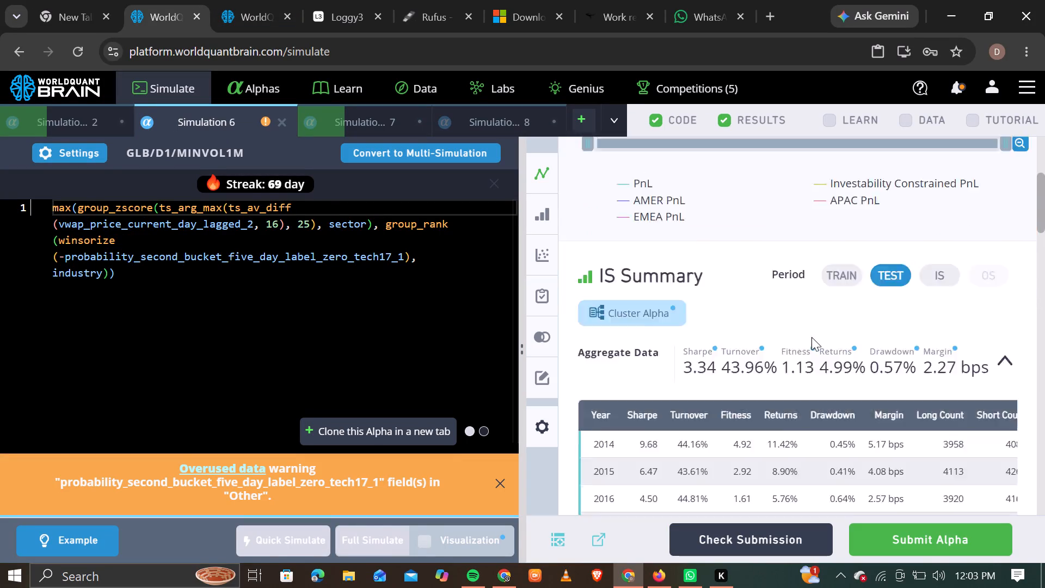
scroll(833, 323, down, 7)
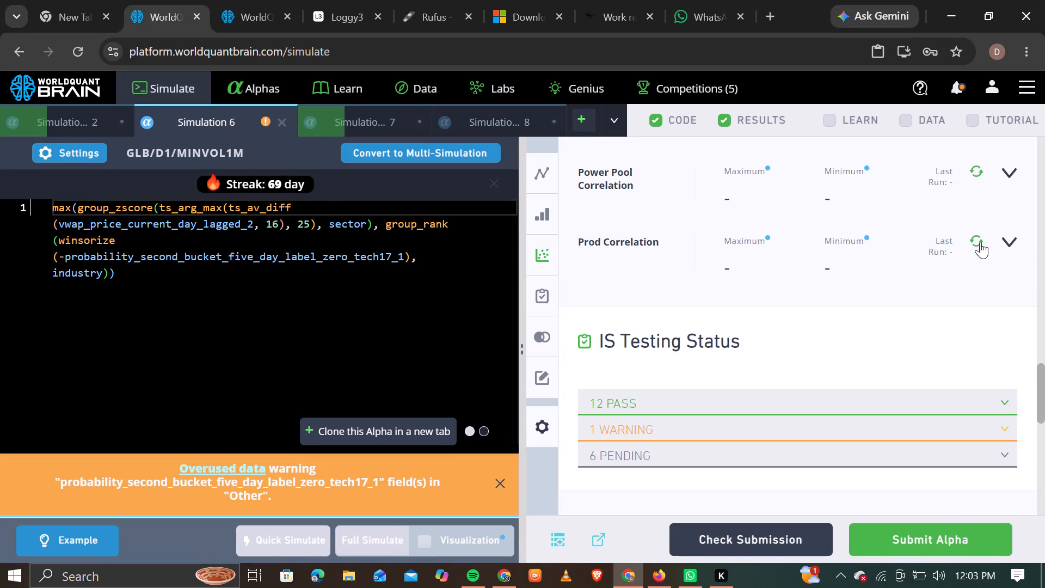
click(980, 242)
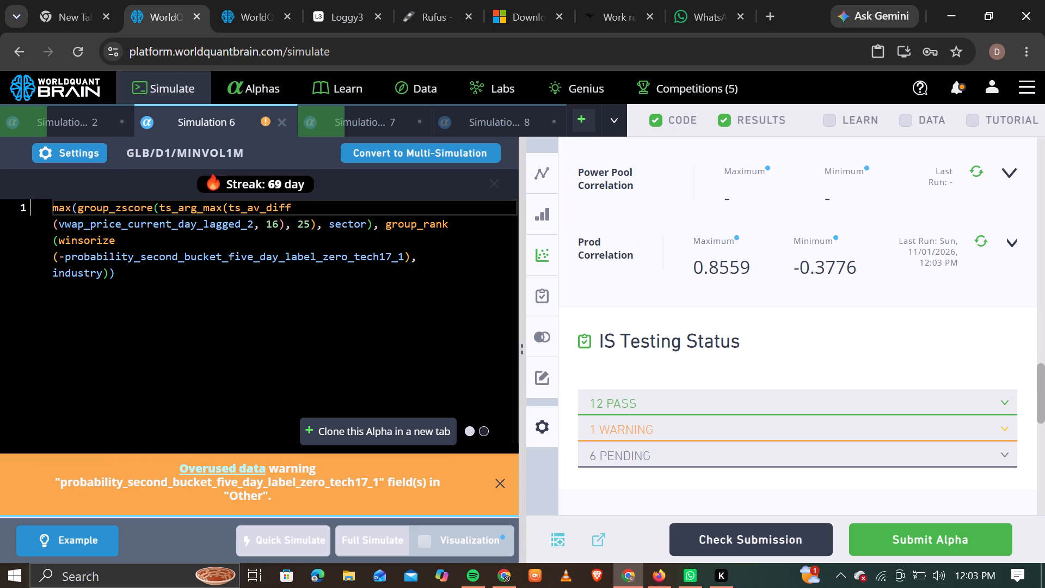
Change the ts_arg_max operator to ts_arg_min in Simulation 6's expression.
click(225, 207)
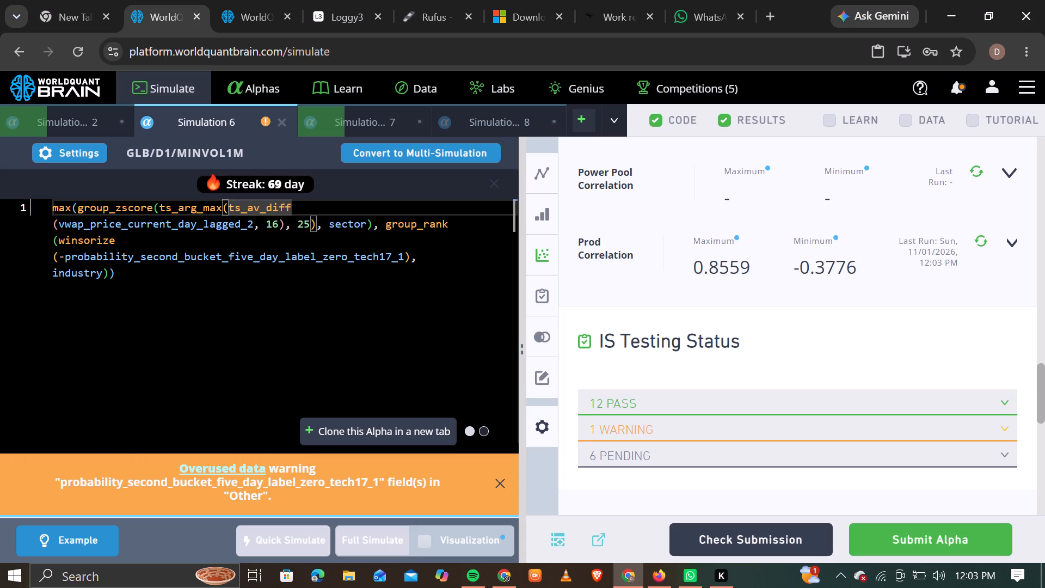
click(220, 206)
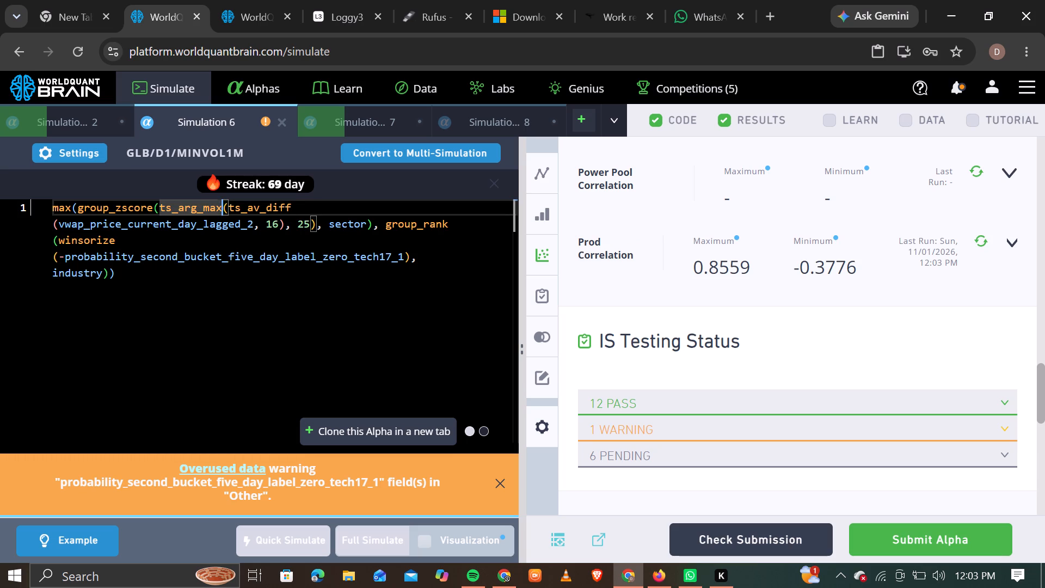
key(BackSpace)
key(BackSpace)
text(in)
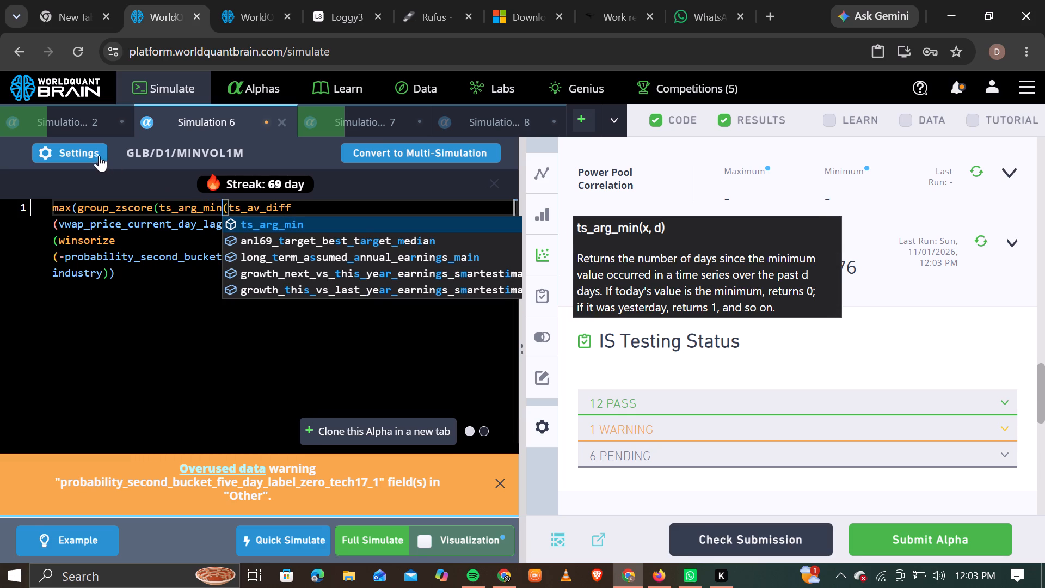
Set Simulation 6's neutralization to Slow + Fast Factors and its universe to TOPDIV3000, and apply the settings.
click(83, 150)
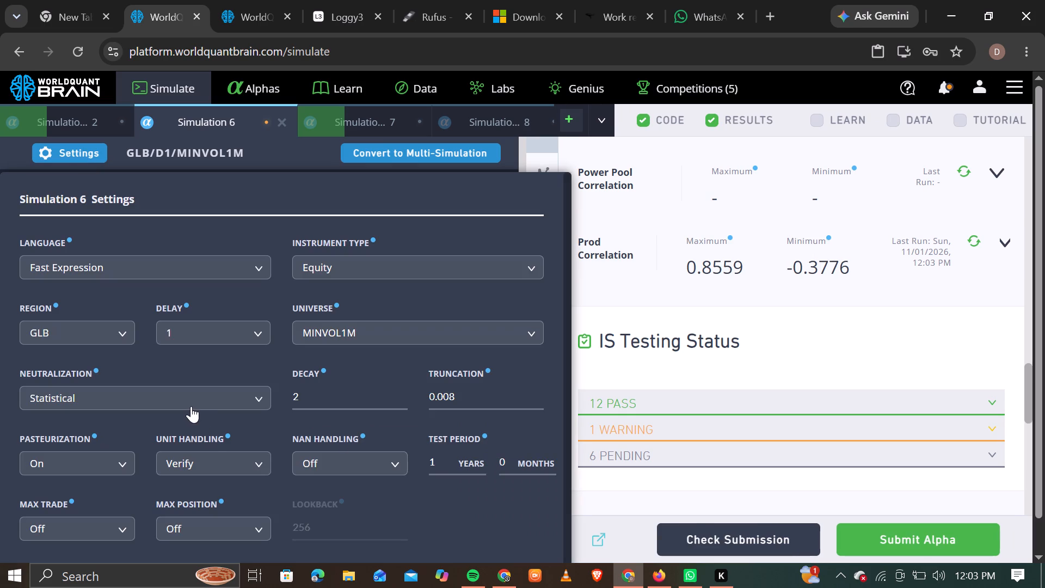
click(191, 406)
scroll(130, 495, down, 4)
click(119, 549)
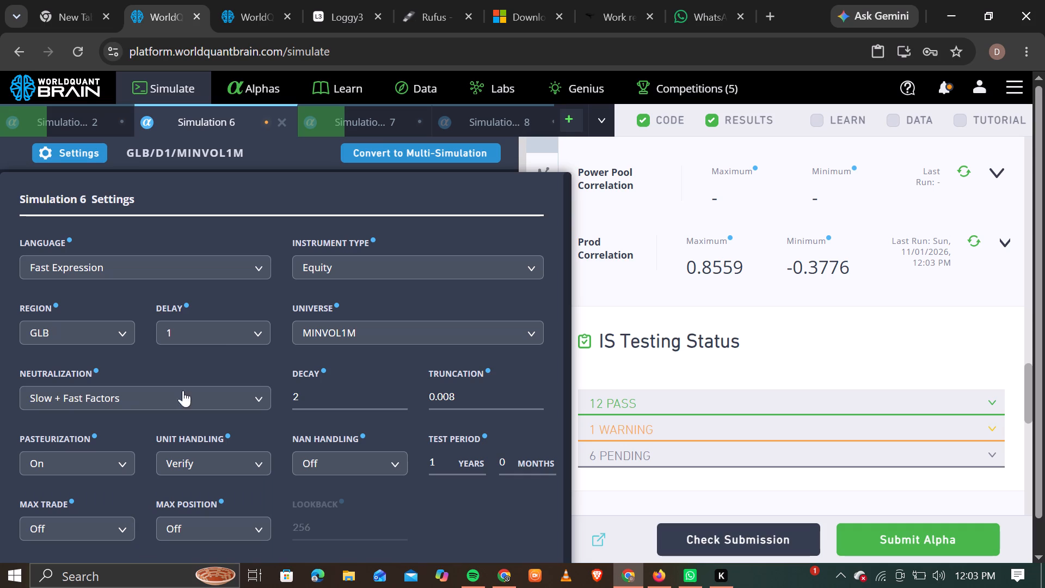
click(327, 324)
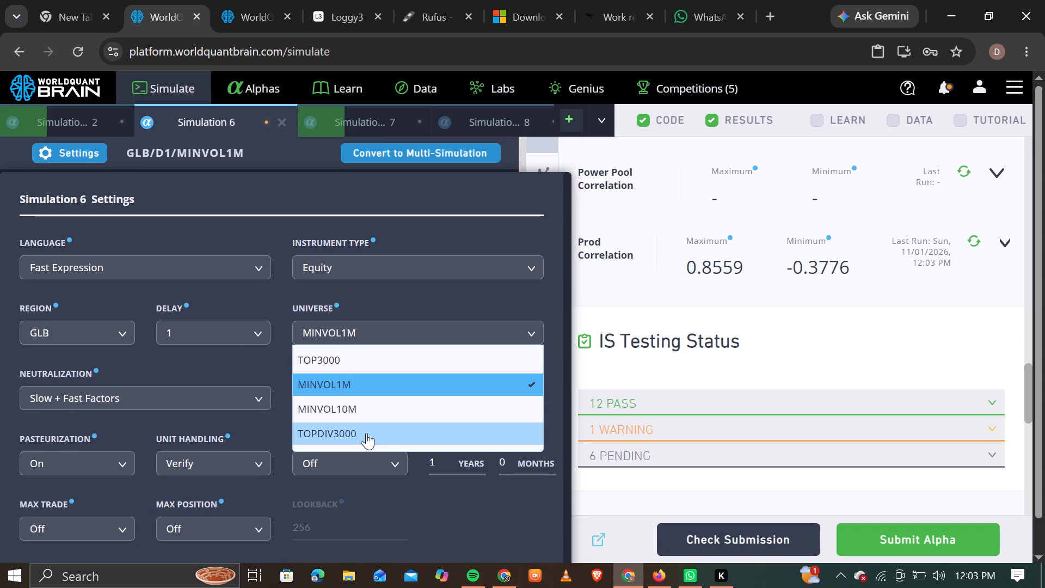
click(366, 433)
scroll(162, 360, down, 3)
click(303, 371)
scroll(303, 371, down, 1)
scroll(452, 446, down, 6)
click(471, 531)
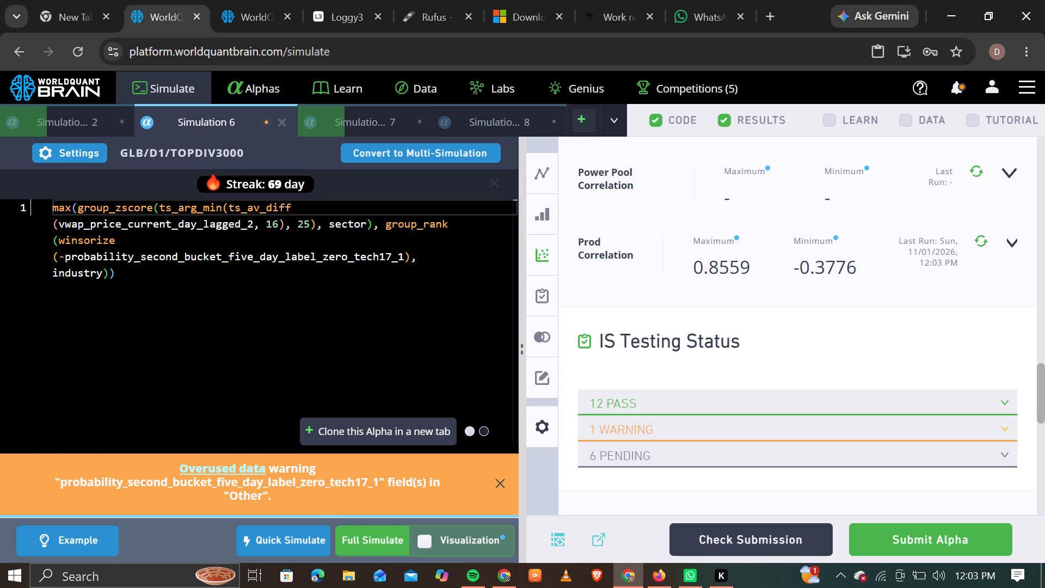
Replace vwap_price_current_day_lagged_2 in Simulation 6's expression with industry_grouping_level20_top2000, copied from page 467 of the GLB Matrix data fields, and run a full simulation.
double_click(167, 223)
click(253, 9)
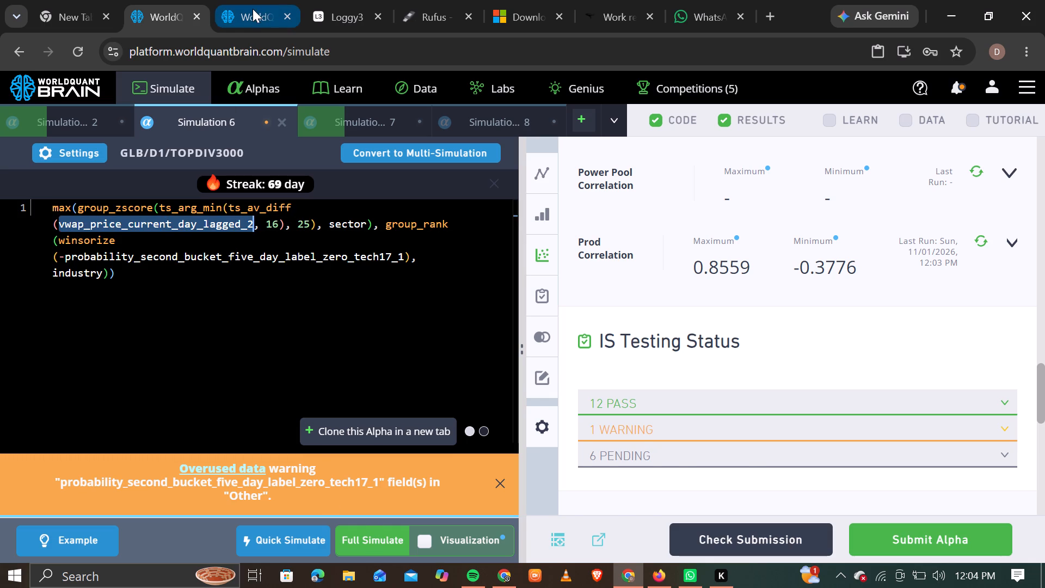
scroll(299, 401, down, 8)
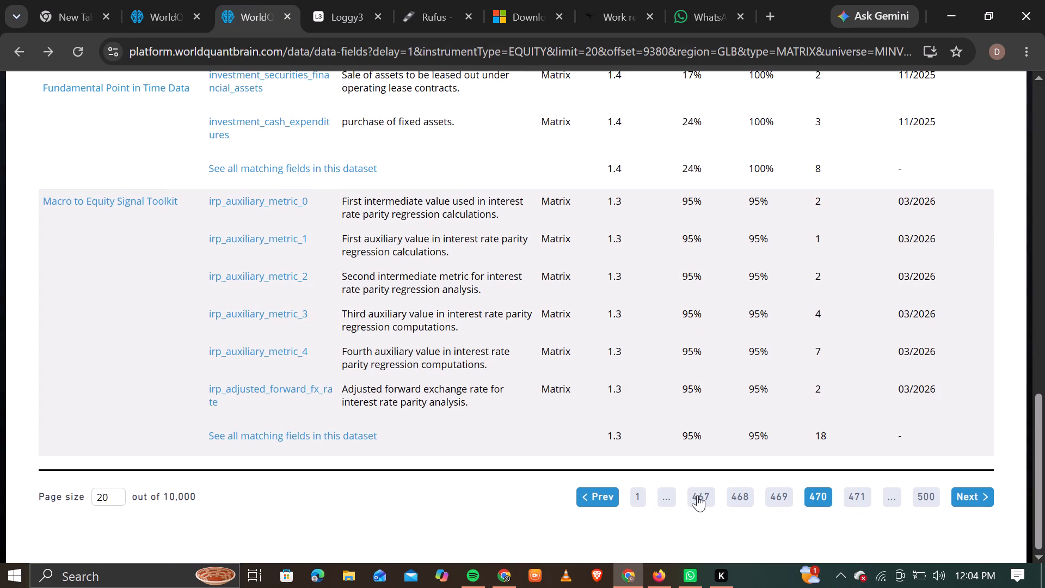
click(699, 494)
scroll(282, 316, down, 6)
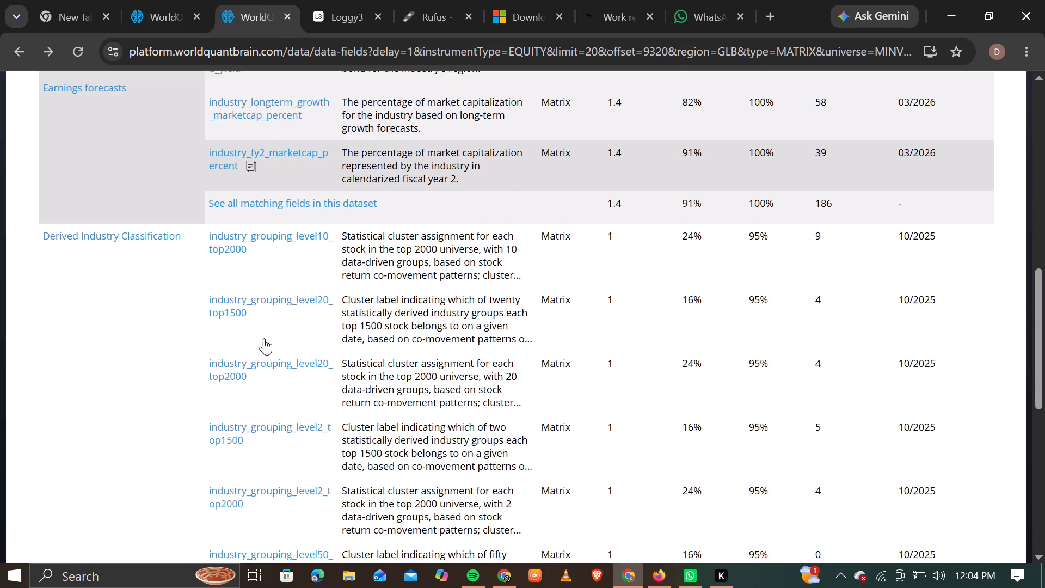
click(257, 361)
click(156, 10)
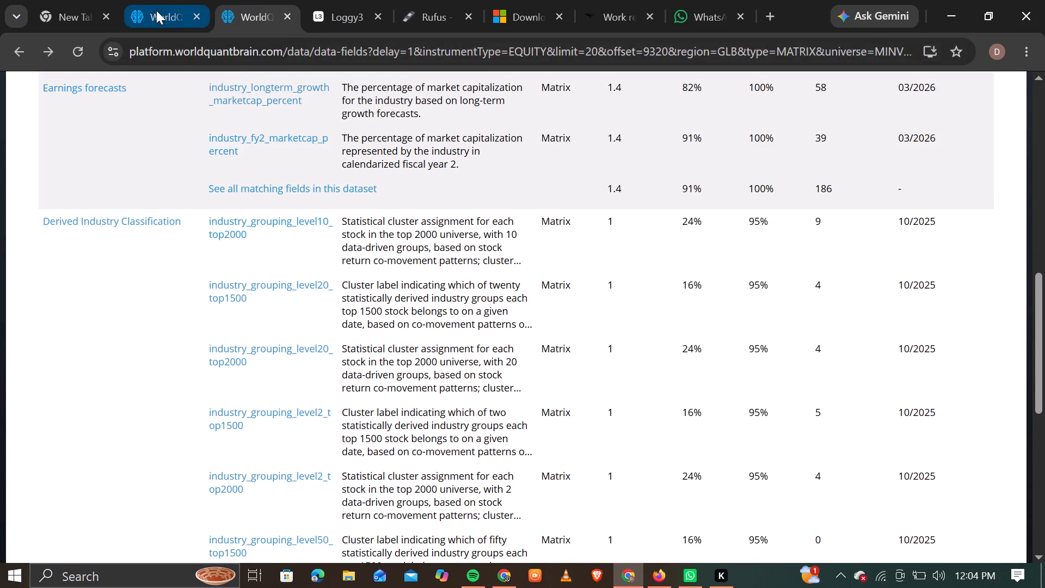
right_click(189, 224)
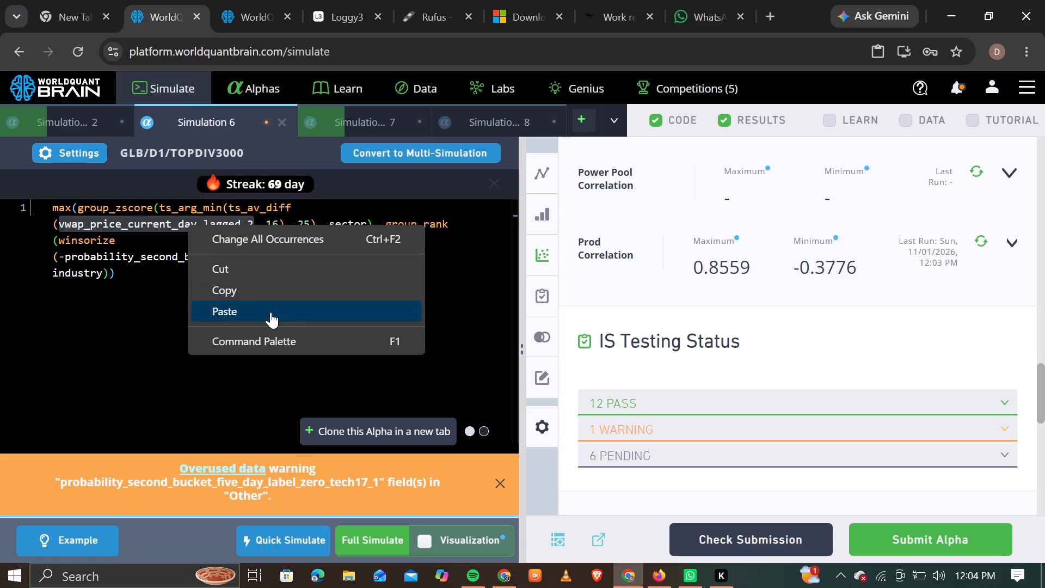
click(271, 312)
click(388, 542)
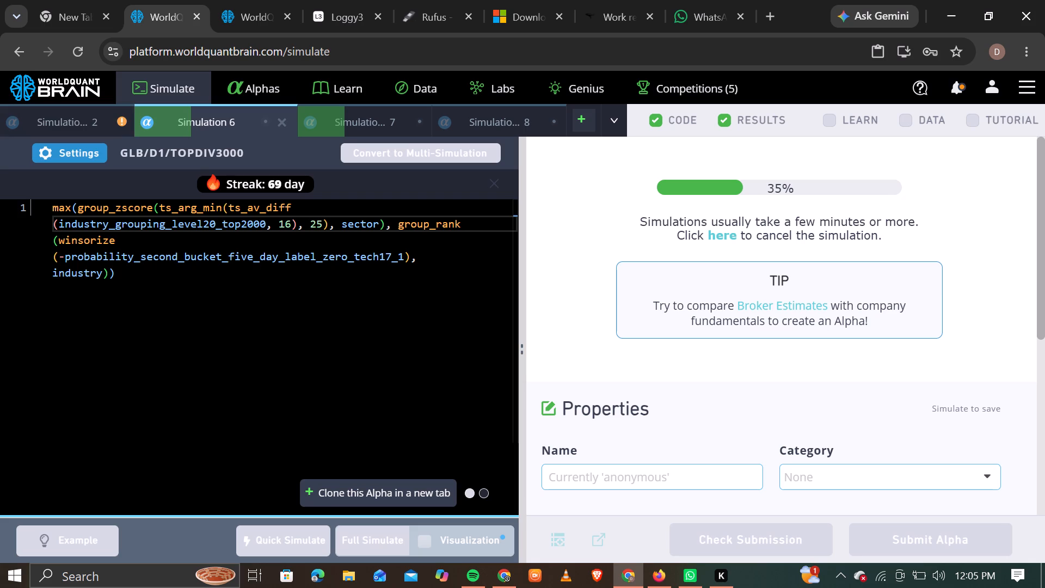
Show Simulation 2's test period and run its Prod Correlation check.
click(67, 108)
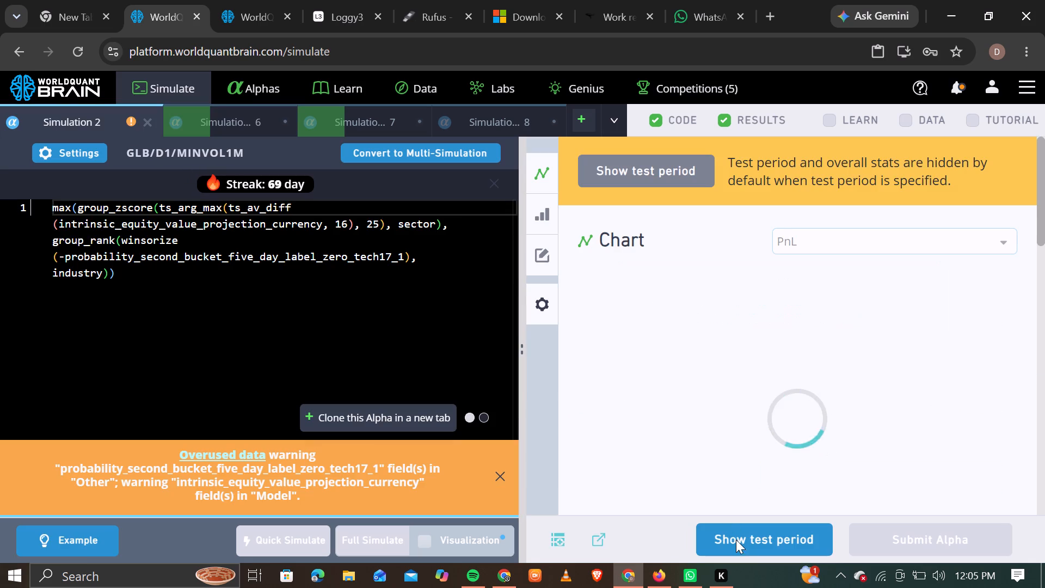
click(738, 543)
scroll(781, 372, down, 3)
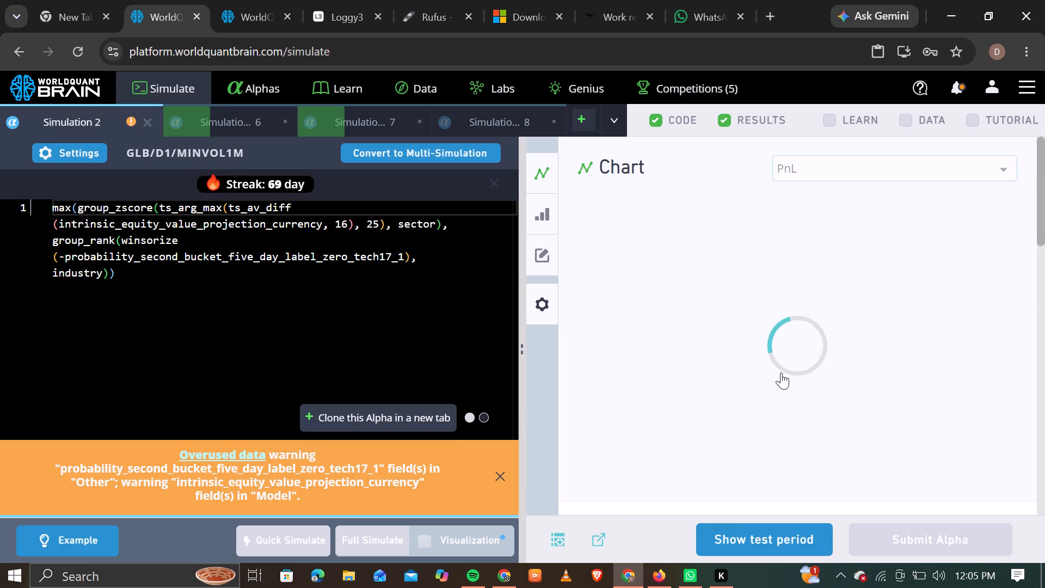
scroll(781, 372, down, 10)
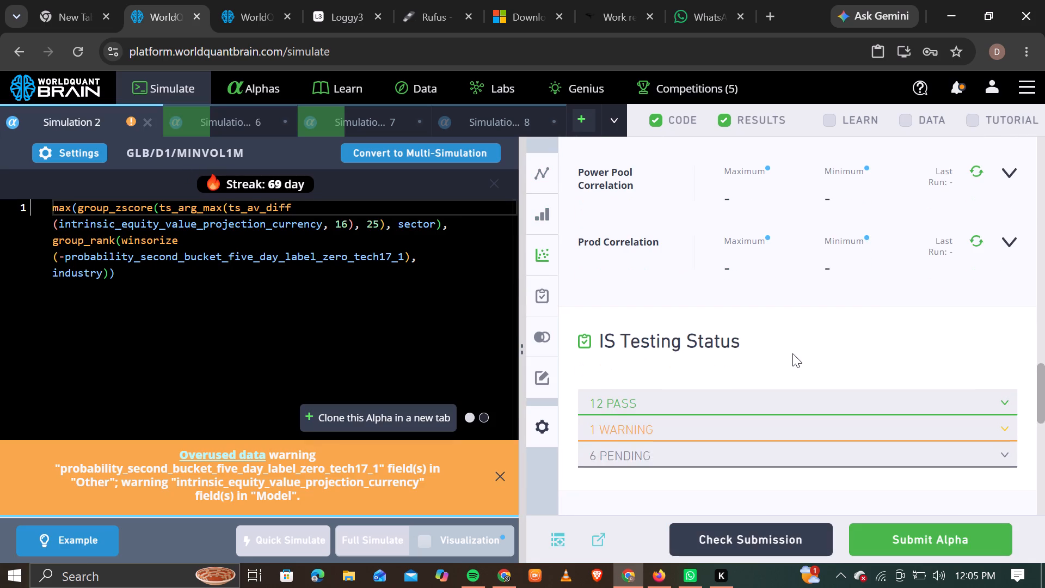
click(980, 238)
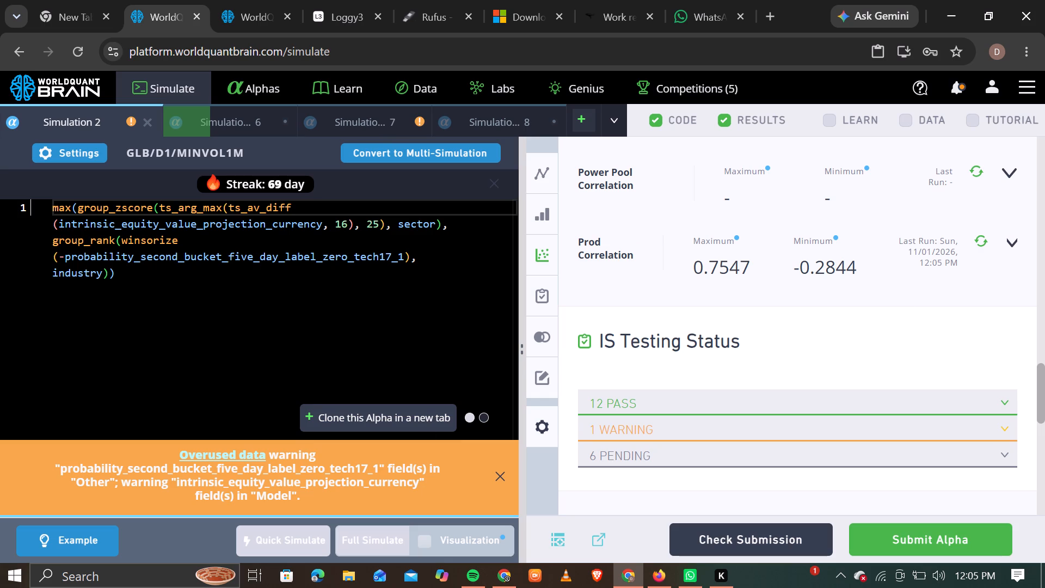
Show Simulation 7's test period and run its Prod Correlation check.
click(374, 118)
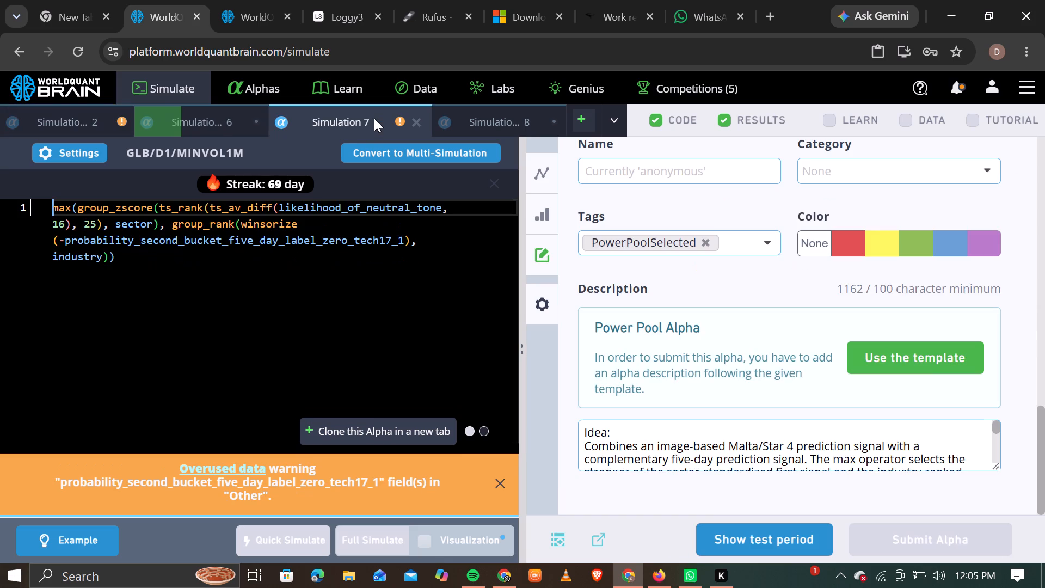
click(762, 551)
scroll(785, 438, down, 2)
scroll(783, 425, up, 2)
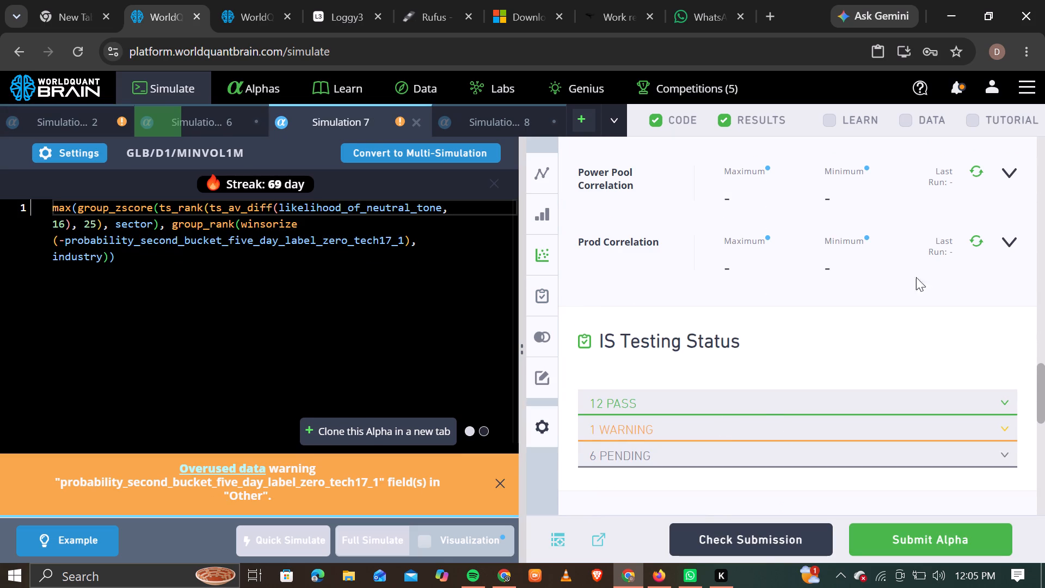
click(979, 237)
Replace probability_second_bucket_five_day_label_zero_tech17_1 with oth335_combined_all_region_mktcap in Simulation 7's expression and run a full simulation.
double_click(261, 239)
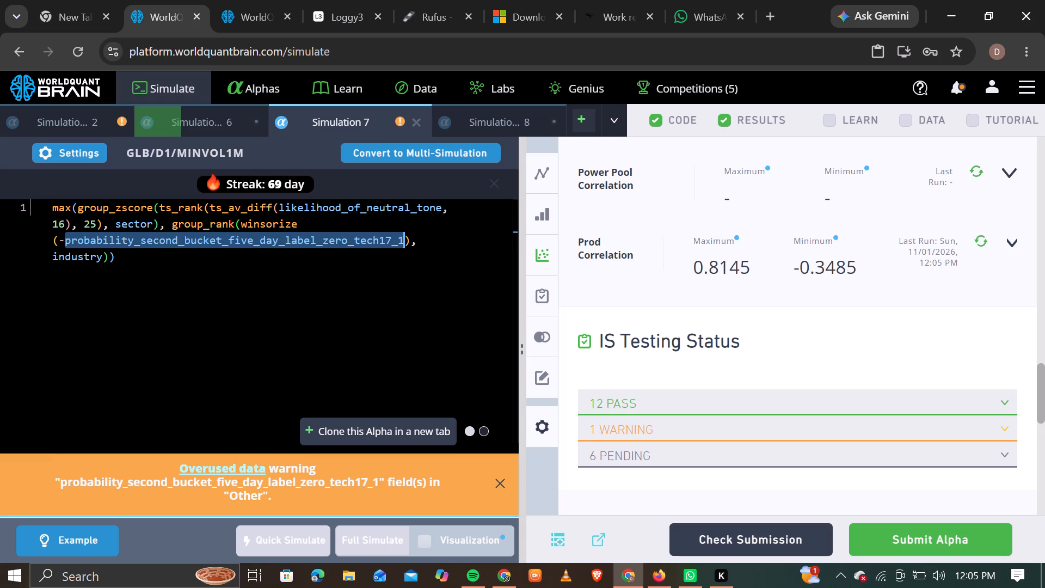
text(oth)
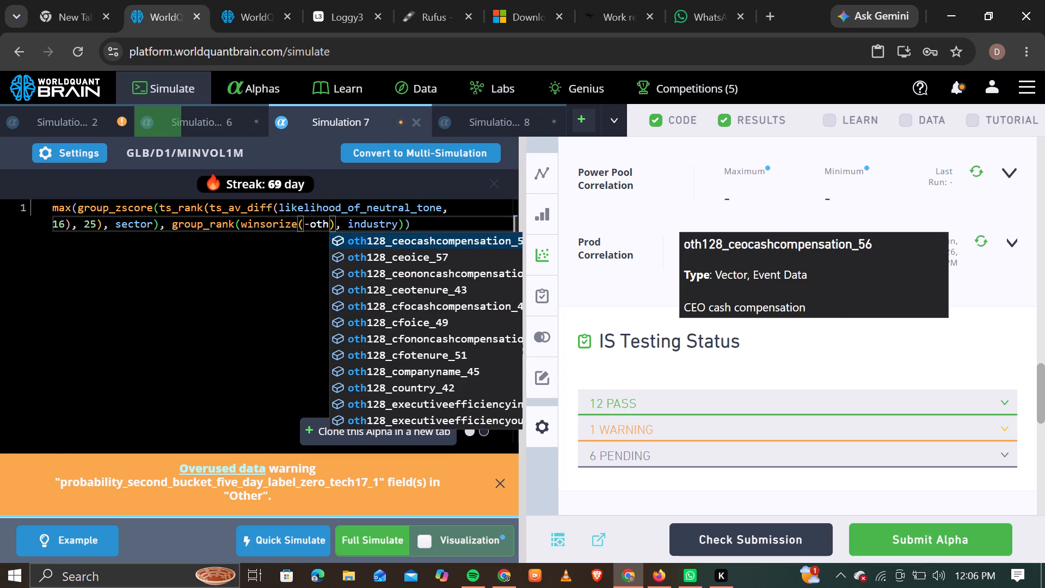
text(33)
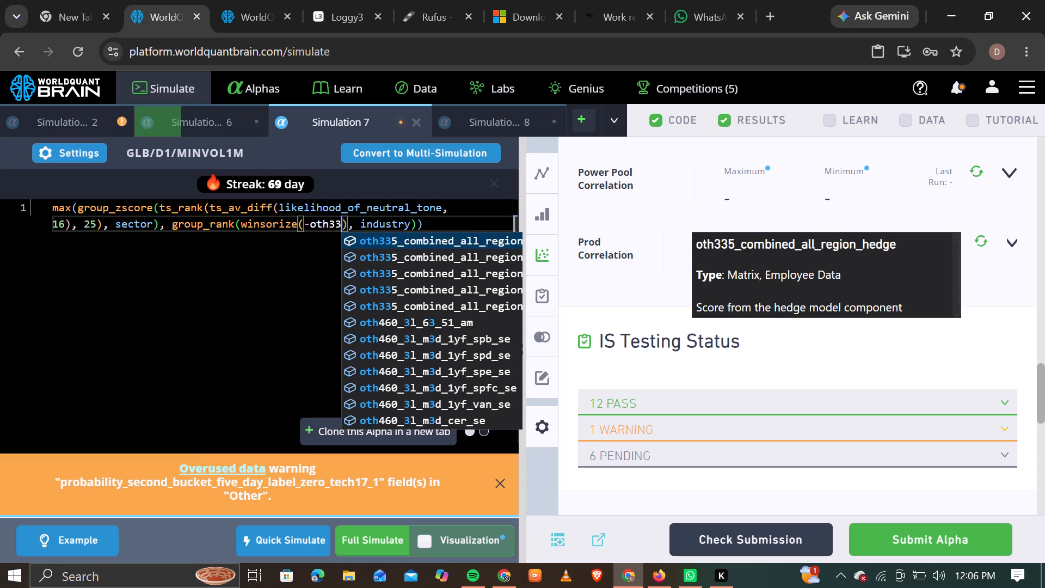
click(386, 284)
click(376, 548)
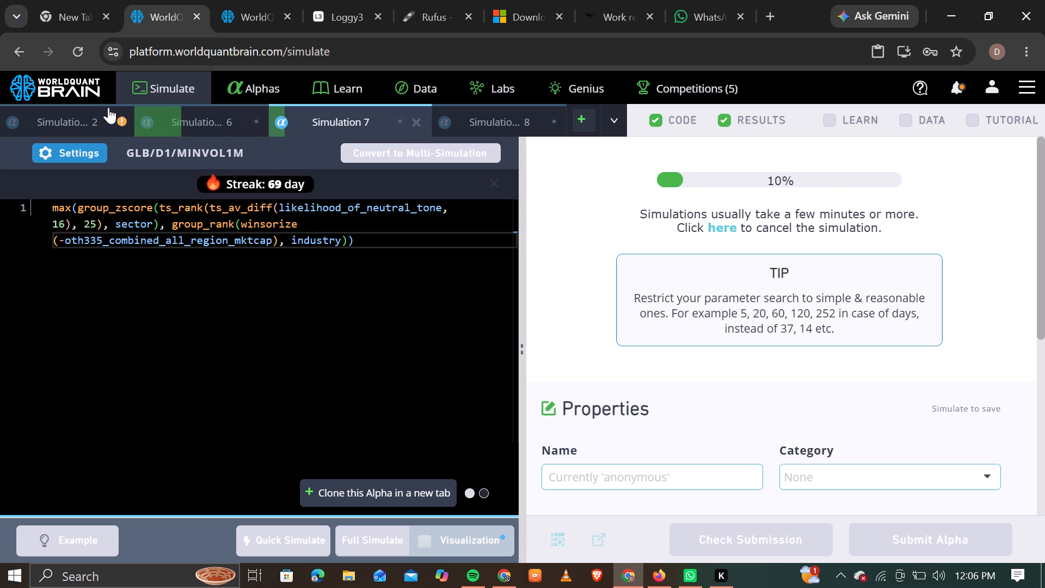
Replace the ts_arg_max operator with ts_rank in Simulation 2's expression.
click(85, 117)
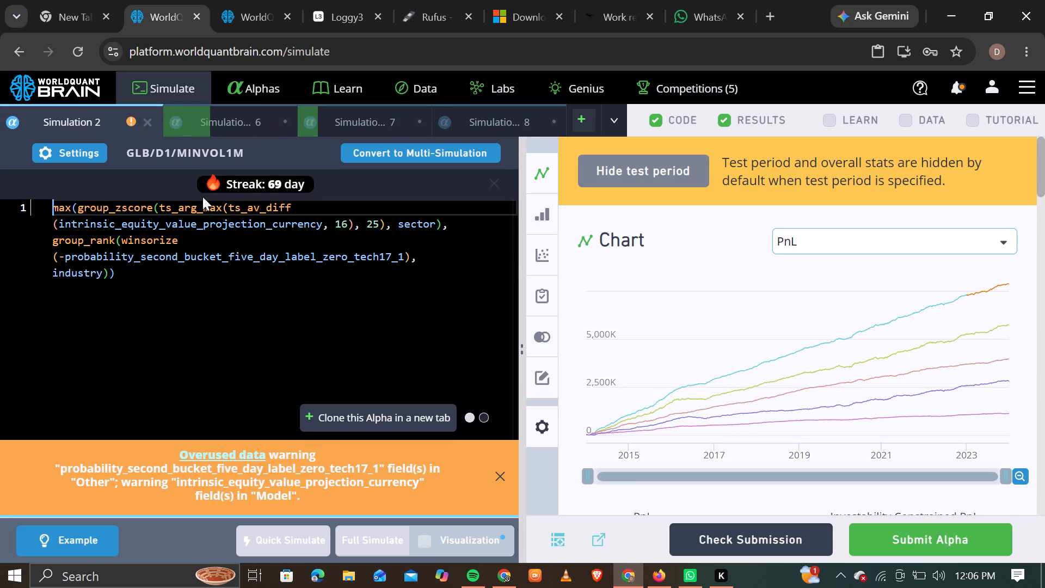
click(223, 207)
key(BackSpace)
key(BackSpace)
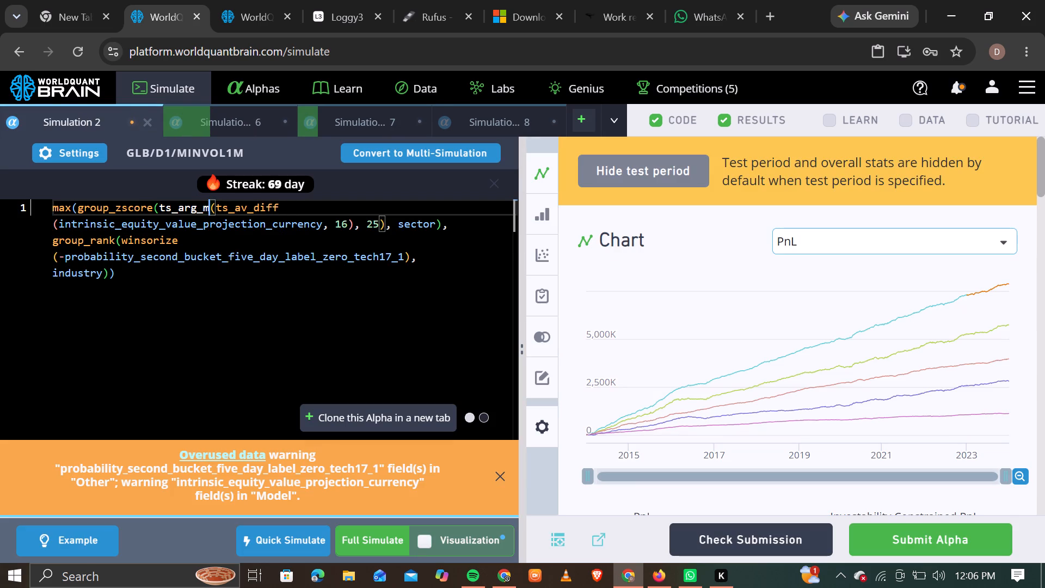
key(BackSpace)
key(BackSpace)
key(BackSpace)
key(BackSpace)
key(BackSpace)
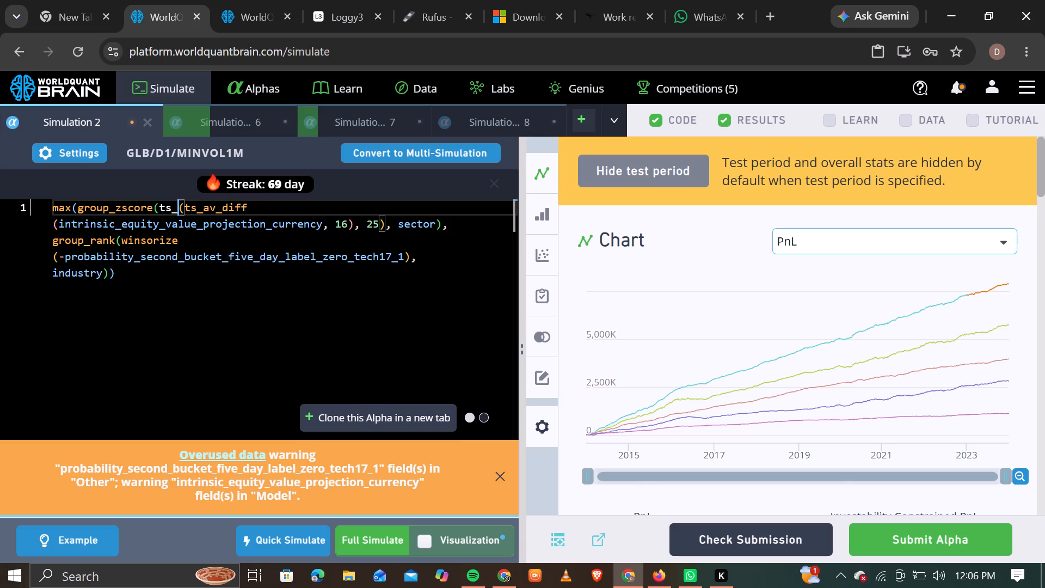
text(rank)
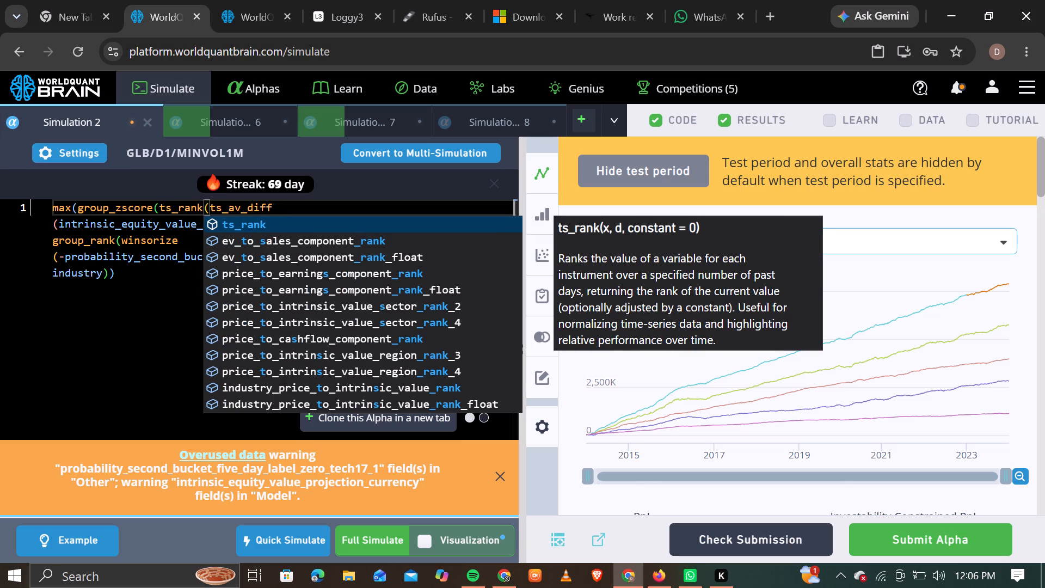
click(246, 222)
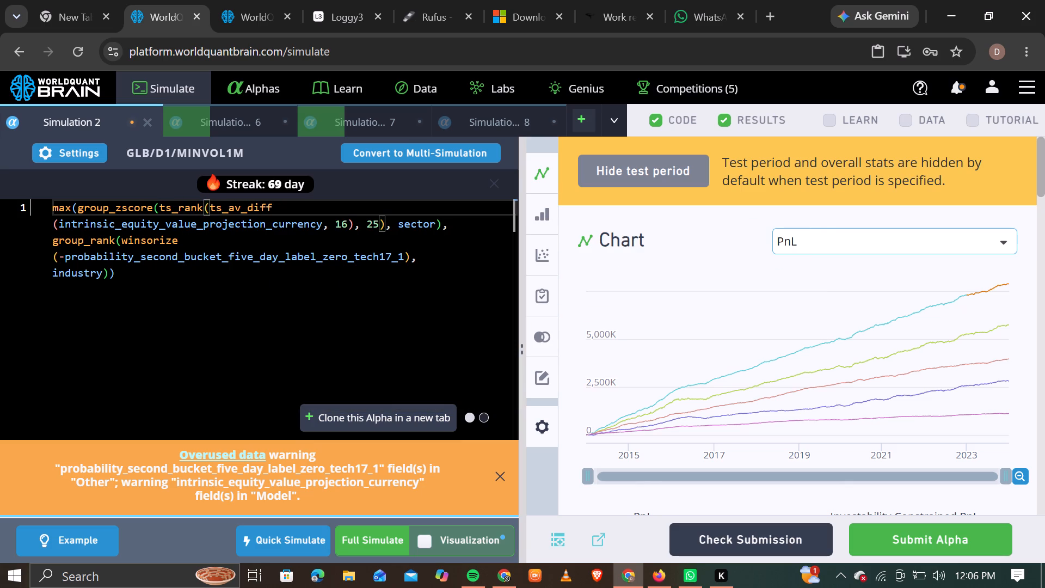
Set the ts_av_diff lookback on intrinsic_equity_value_projection_currency to 6 in Simulation 2's expression.
click(343, 220)
key(BackSpace)
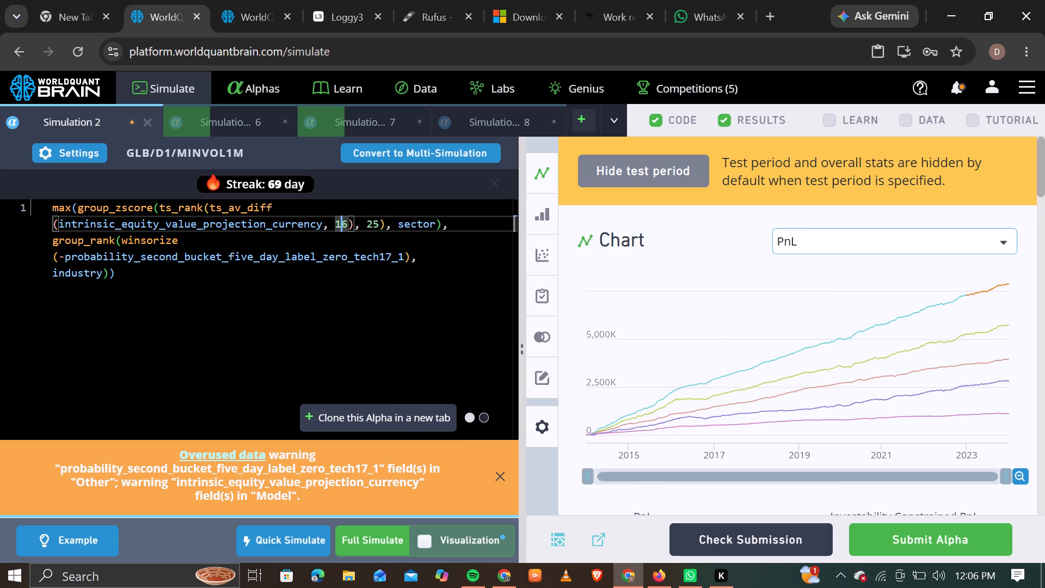
Set the group_zscore grouping to subindustry in Simulation 2's expression and run a full simulation.
click(425, 224)
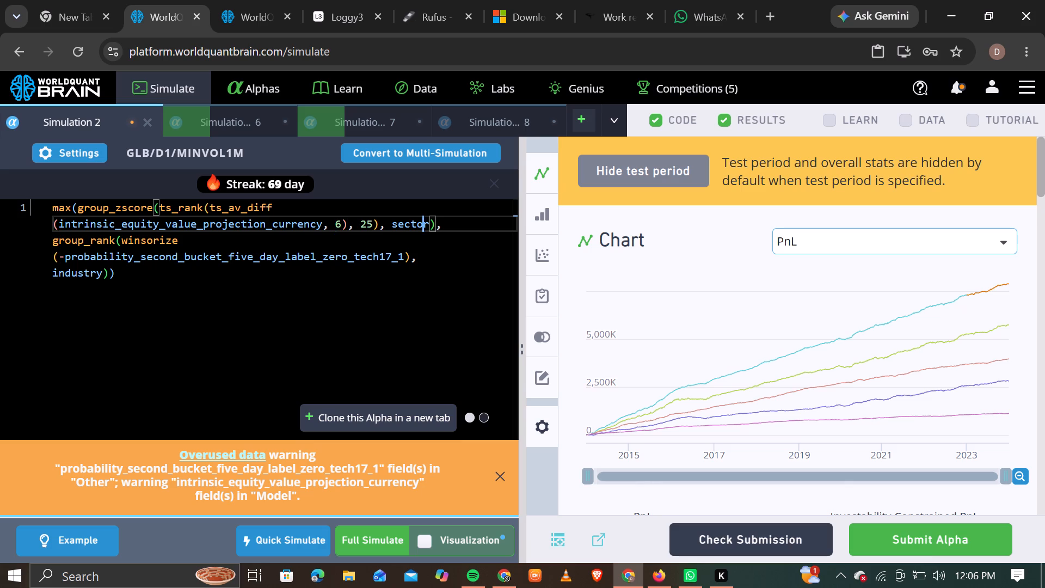
key(BackSpace)
key(BackSpace)
key(BackSpace)
key(BackSpace)
text(ub)
text(ind)
text(us)
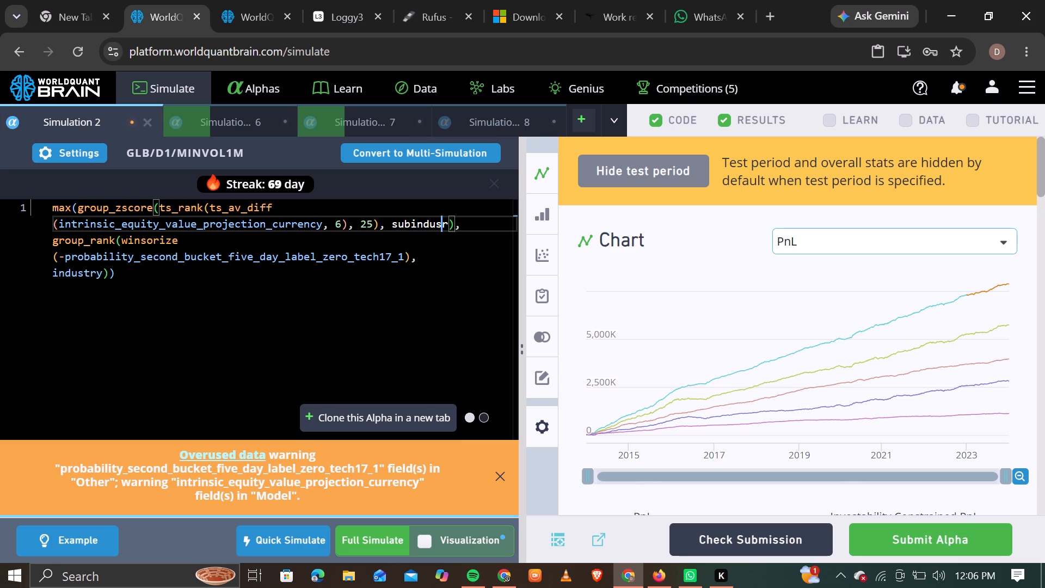
click(446, 222)
key(y)
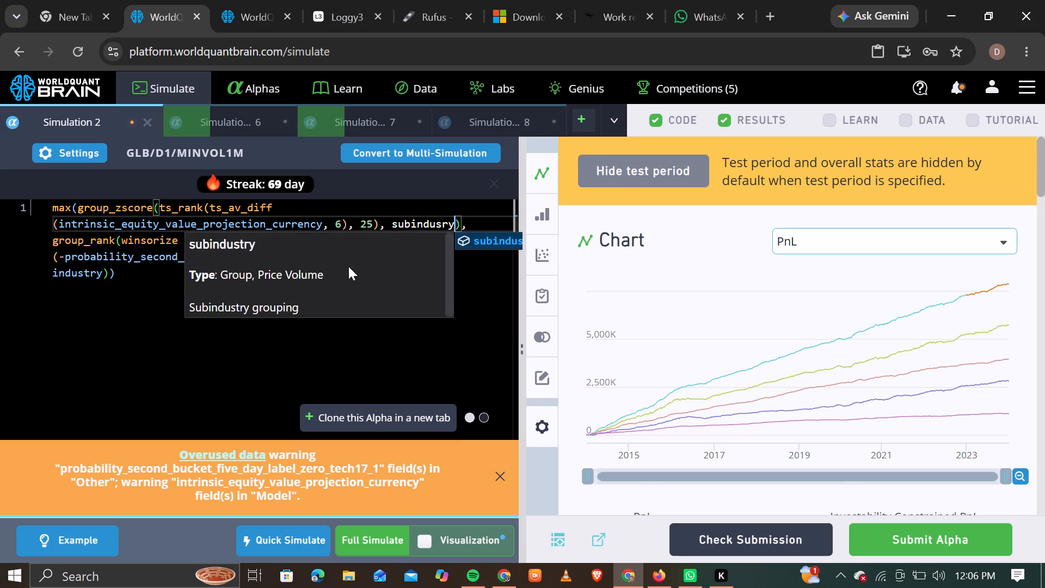
click(328, 250)
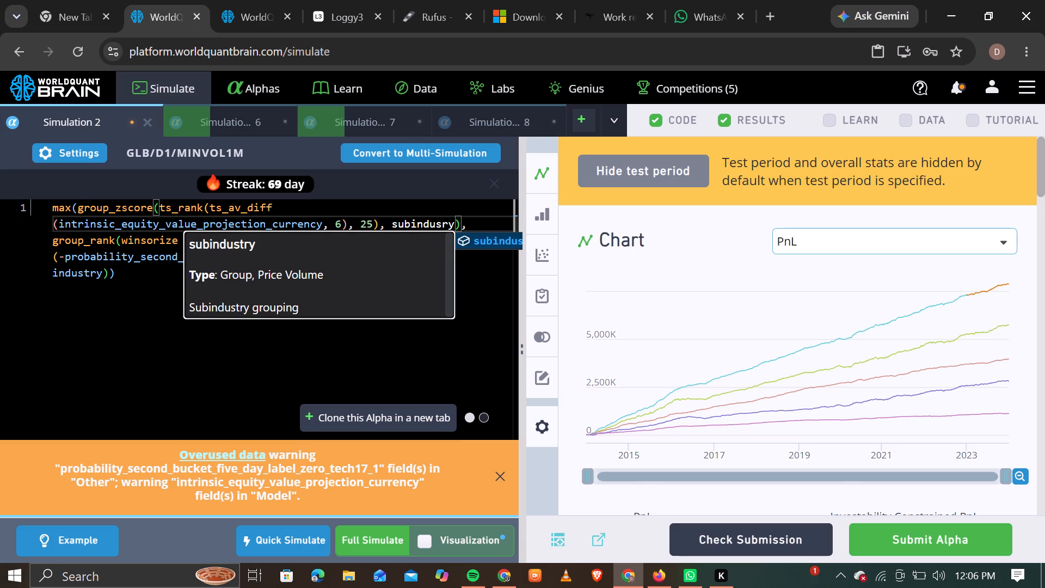
click(465, 358)
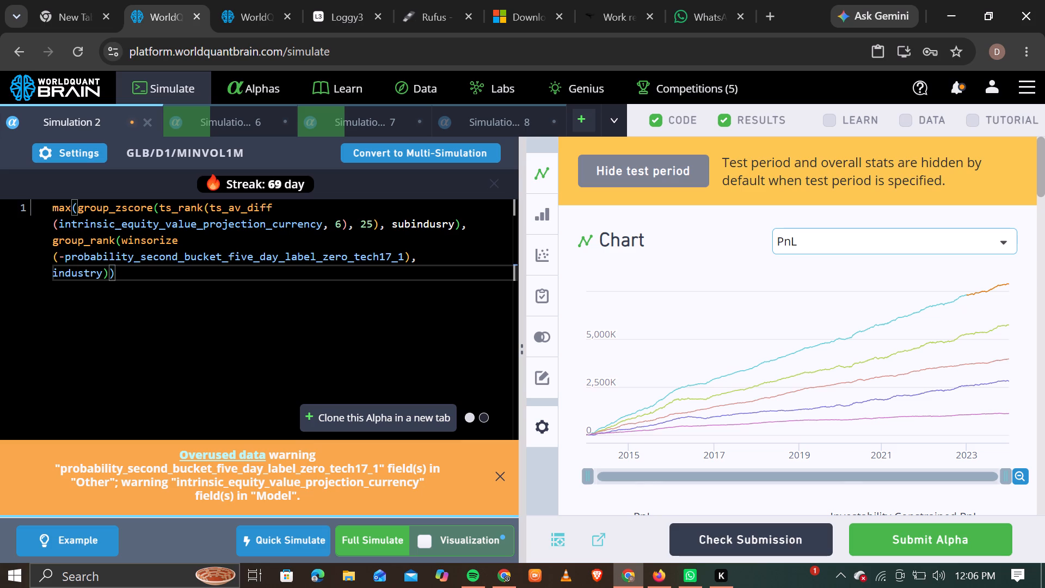
key(ctrl+a)
key(ctrl+z)
key(ctrl+z)
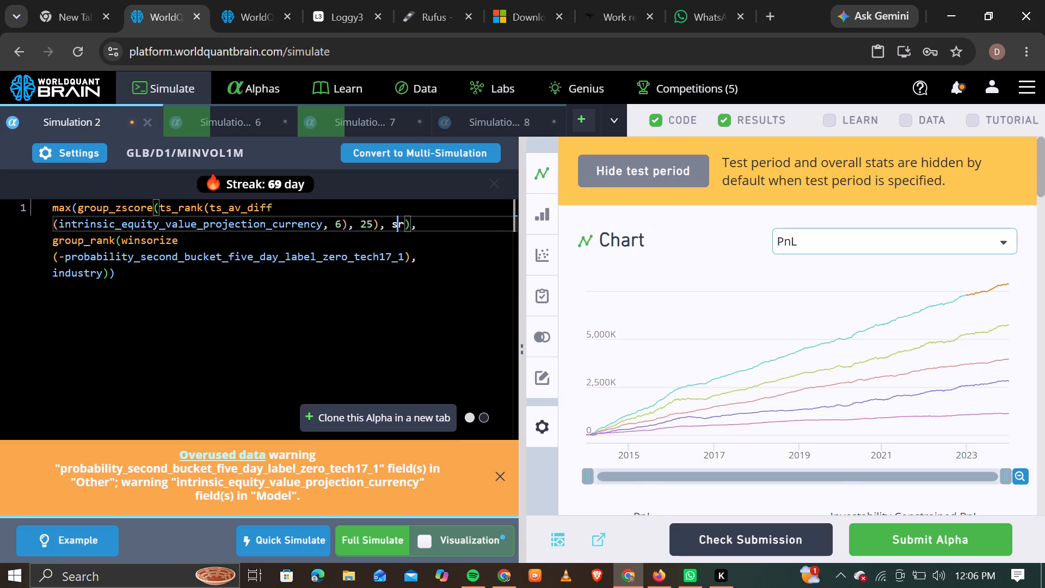
click(403, 221)
key(BackSpace)
key(BackSpace)
text(sub)
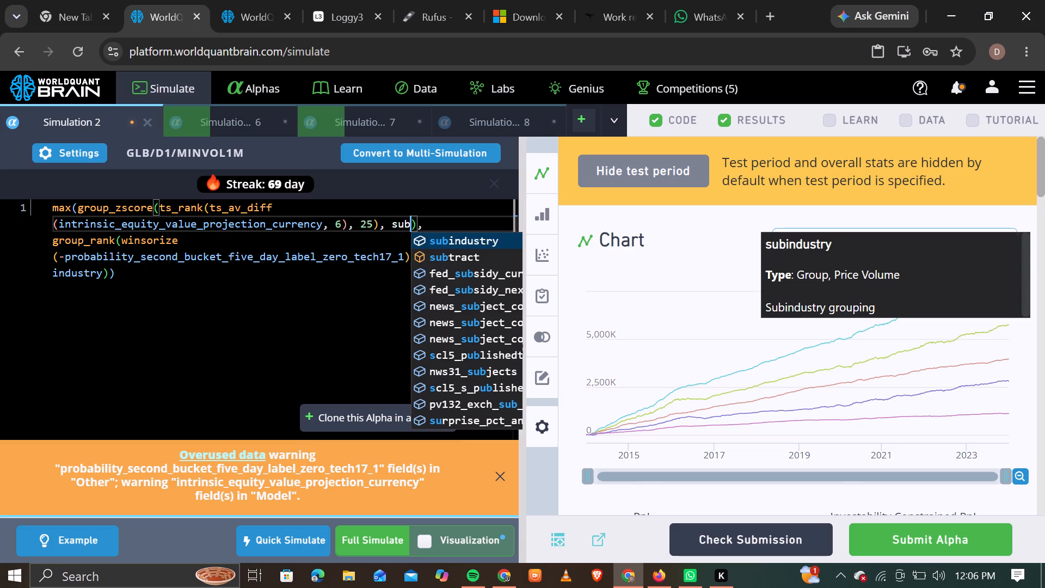
click(435, 237)
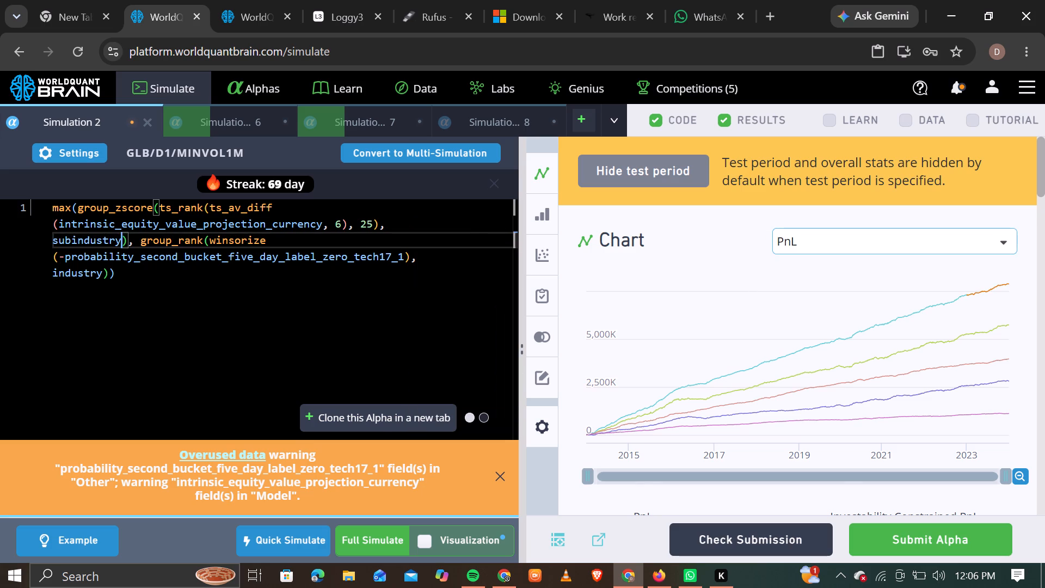
click(367, 537)
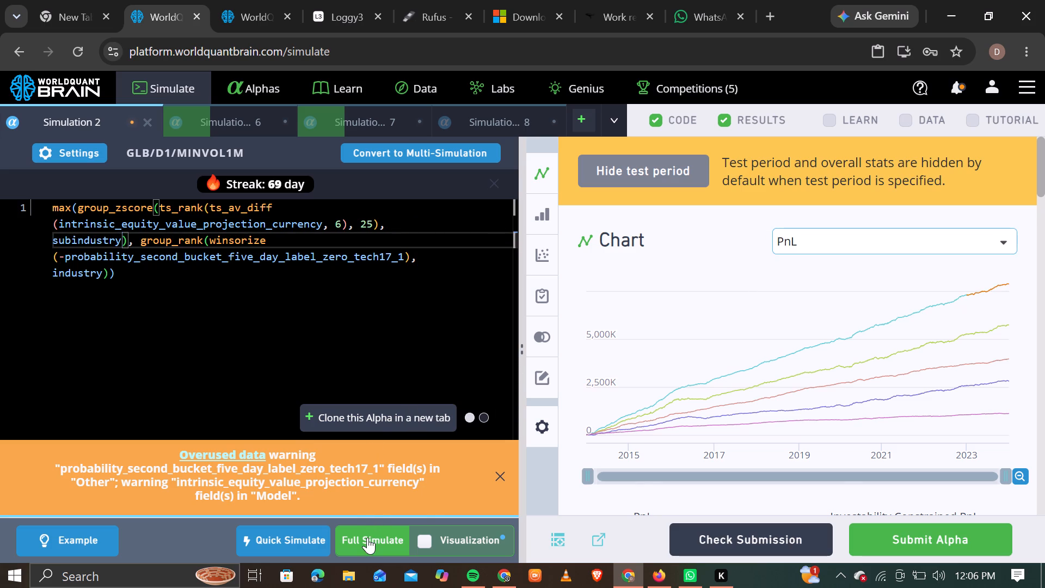
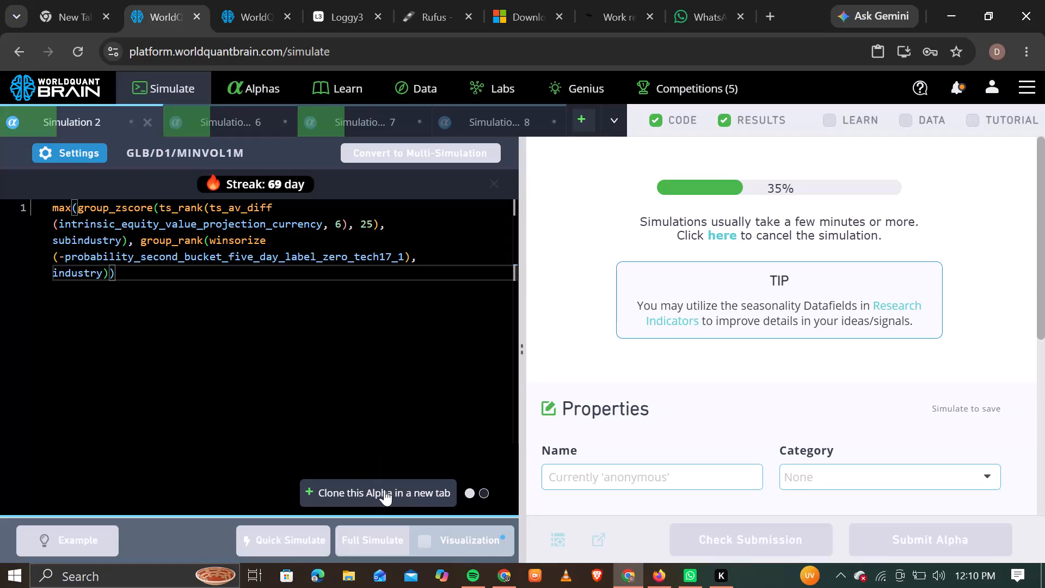
Clone Simulation 2's alpha into a new simulation and replace its whole expression with the copied ts_arg_max expression using revenue_revision_magnitude.
click(384, 489)
click(255, 389)
key(ctrl+a)
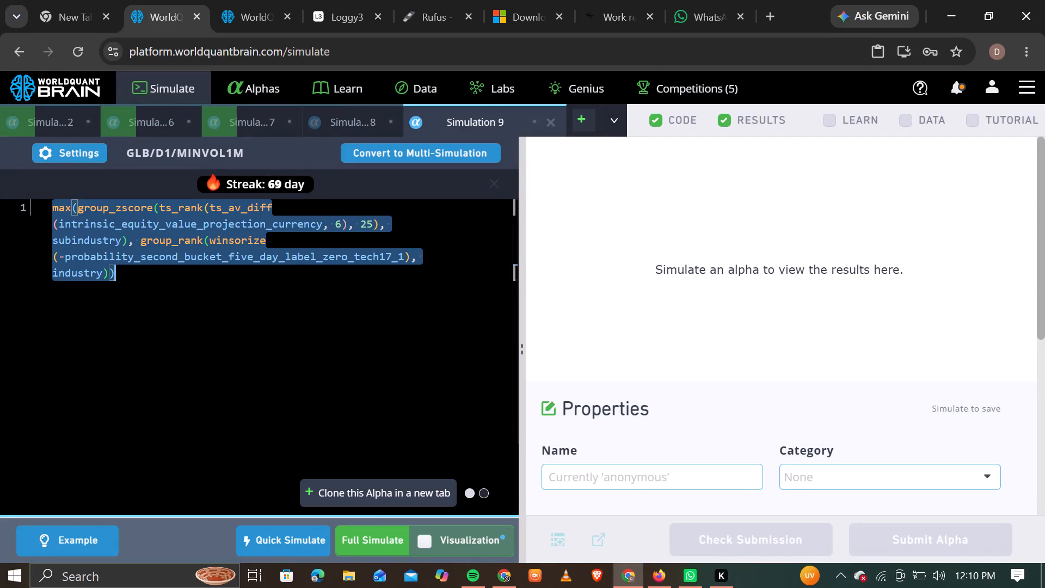
right_click(205, 241)
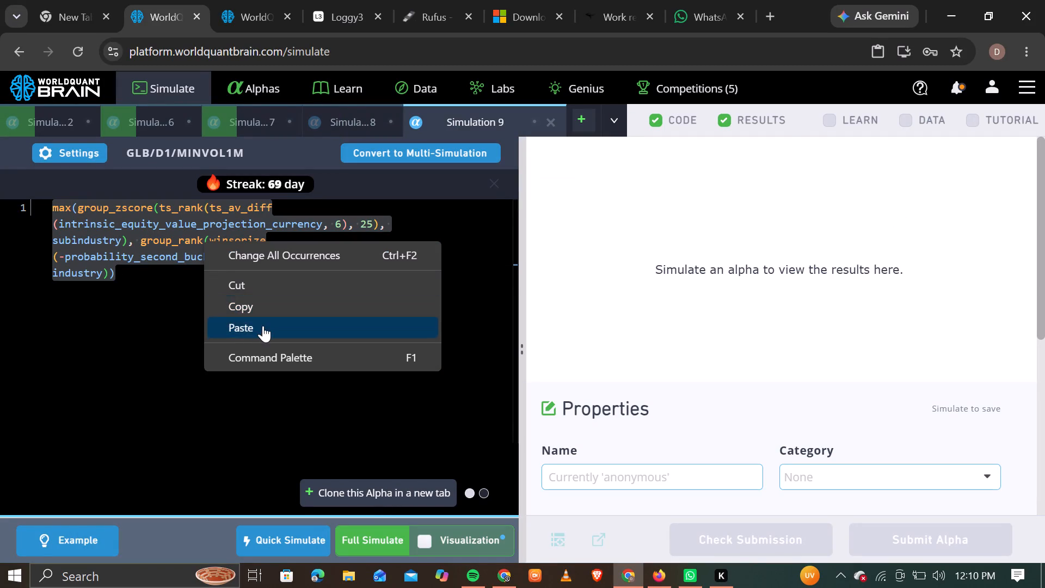
click(263, 326)
Copy revenue_revision_magnitude from Simulation 9's expression and search the GLB MINVOL1M data for it.
double_click(349, 205)
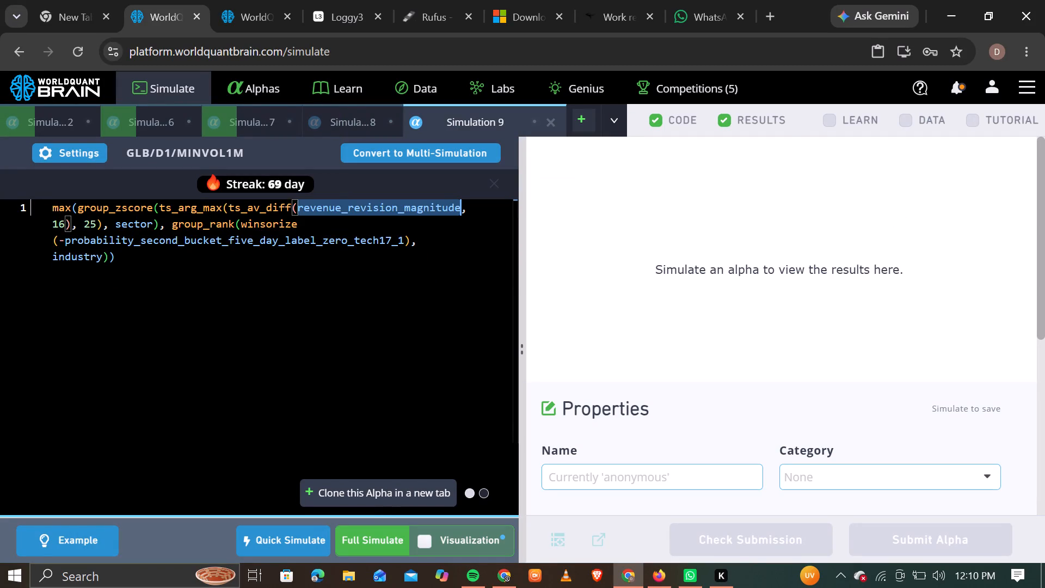
right_click(350, 206)
click(400, 272)
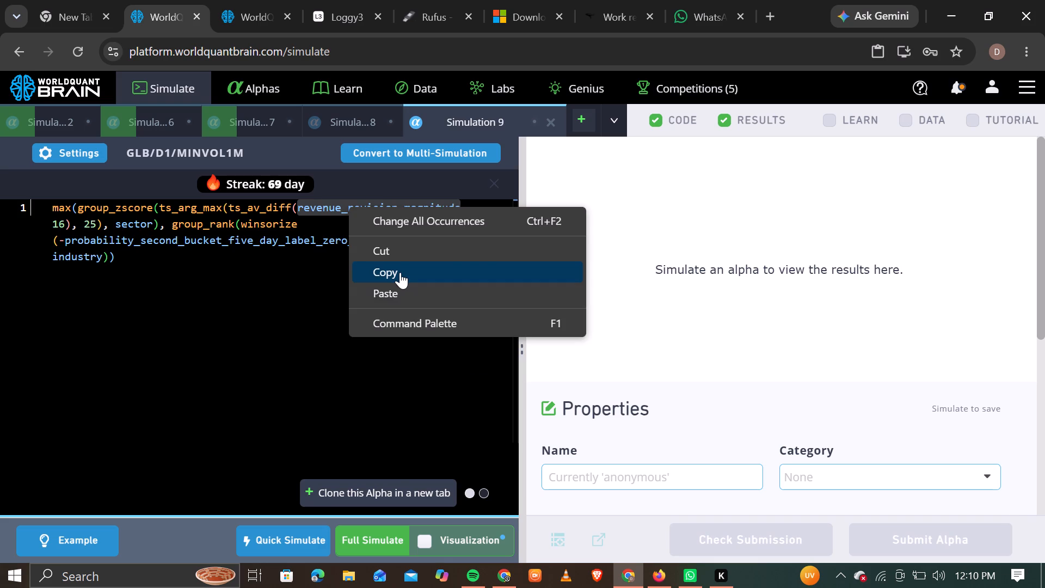
click(250, 10)
scroll(236, 200, up, 7)
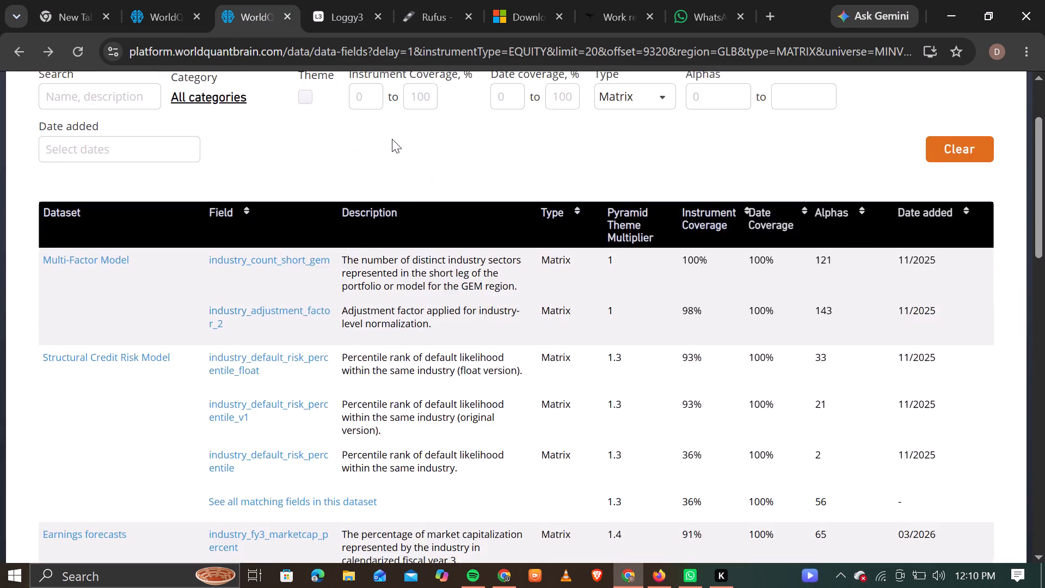
scroll(392, 139, up, 4)
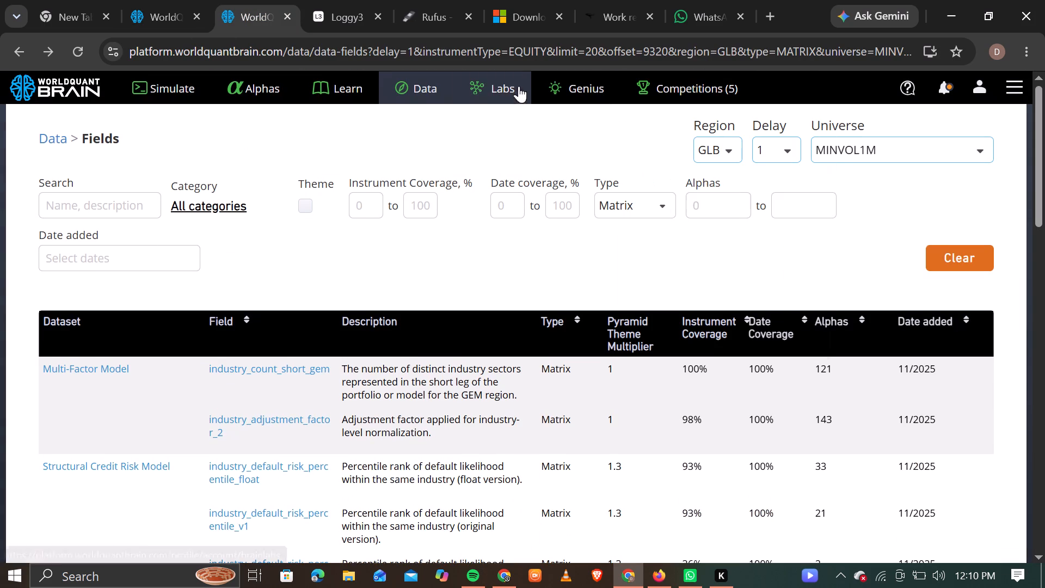
click(404, 87)
right_click(360, 329)
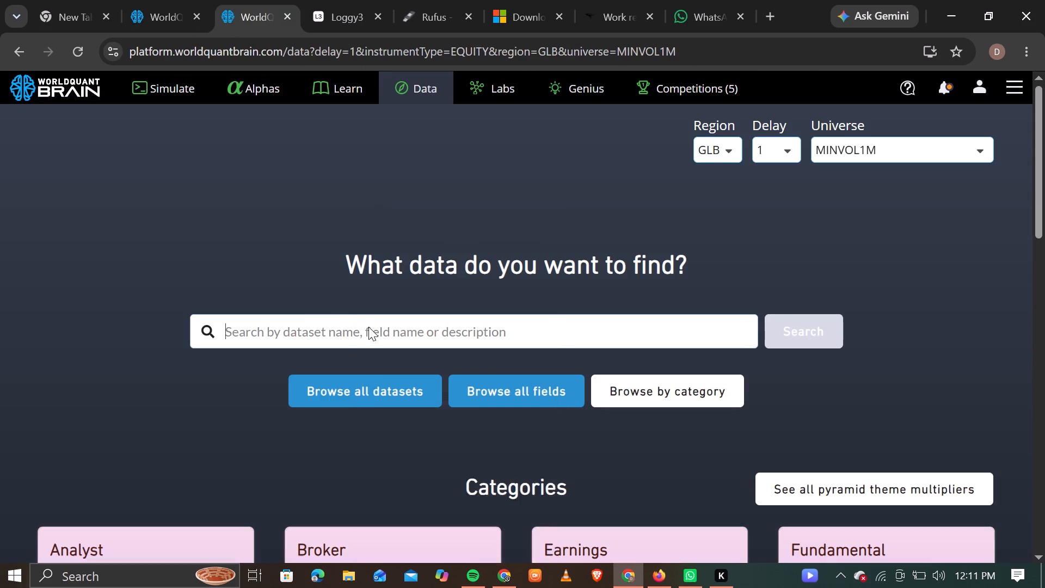
click(408, 372)
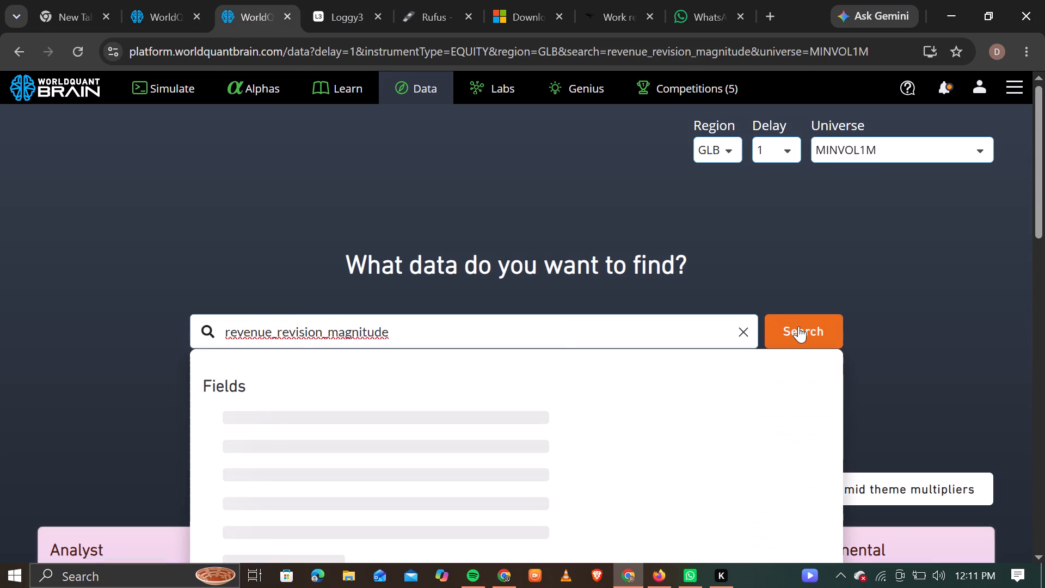
click(798, 326)
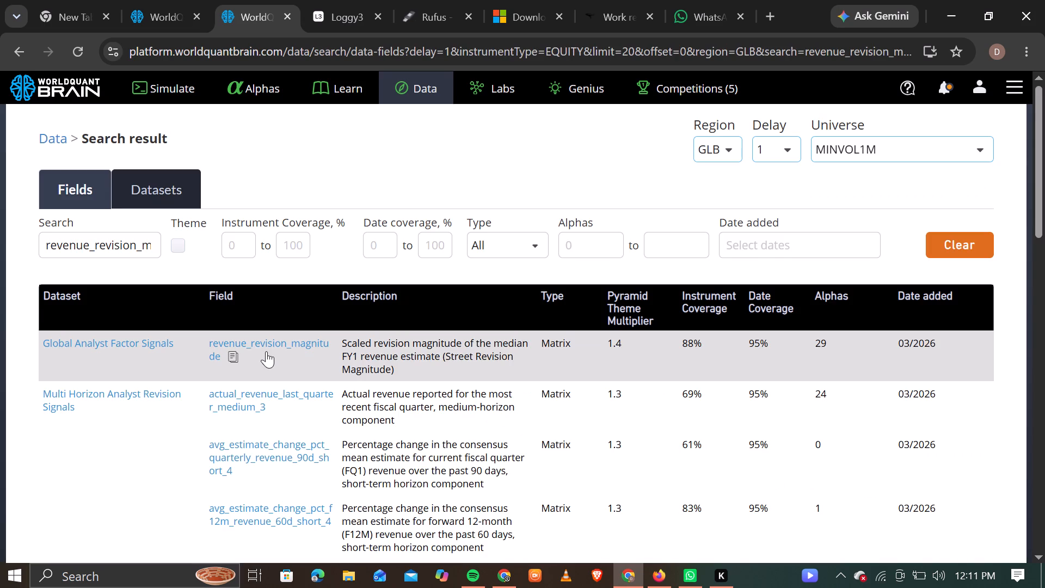
Look through the search results and examine the matching fields in the Analyst estimates & financial ratios dataset.
scroll(268, 343, down, 6)
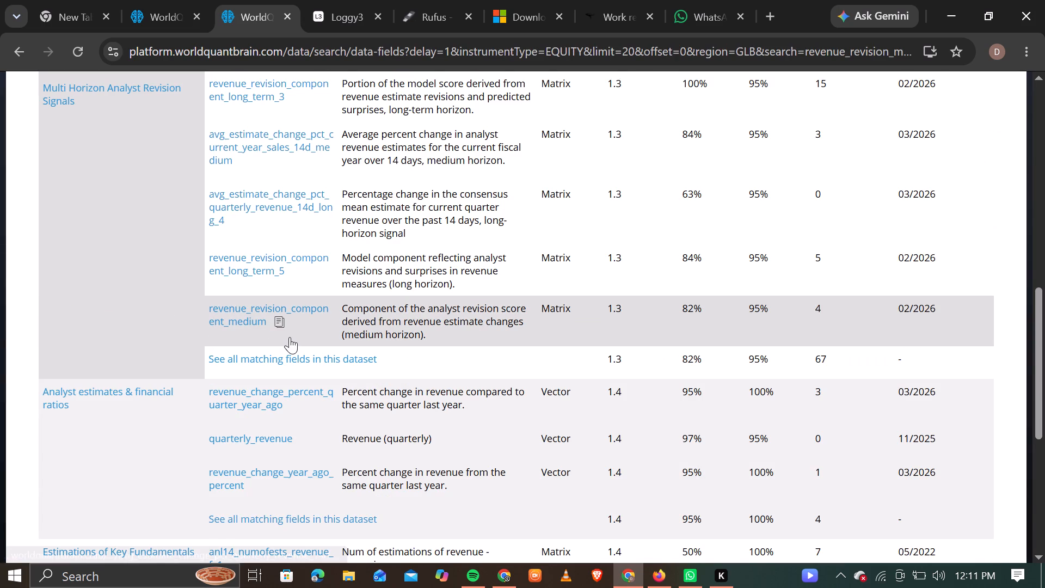
scroll(290, 337, down, 5)
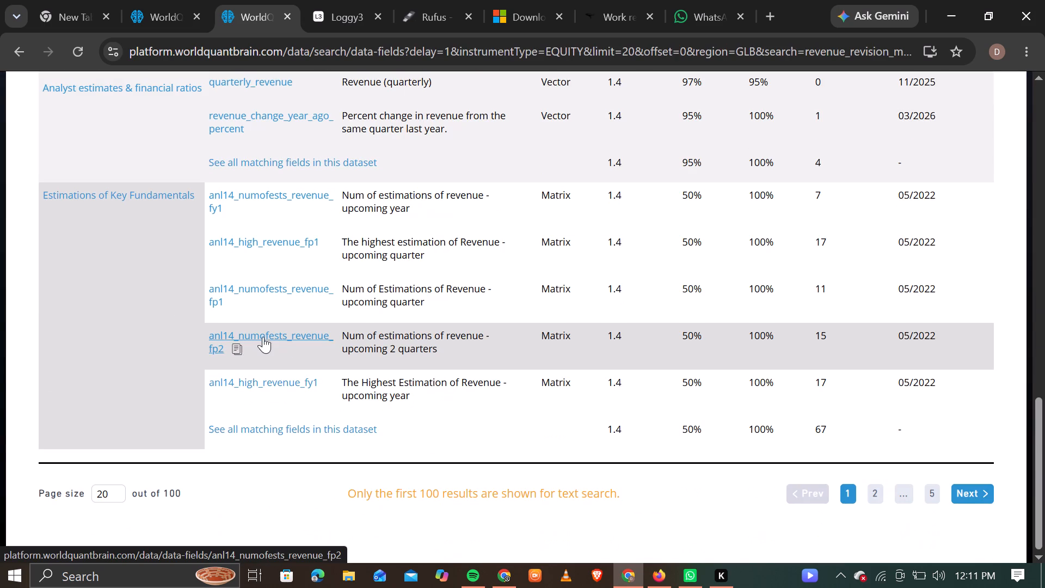
click(263, 156)
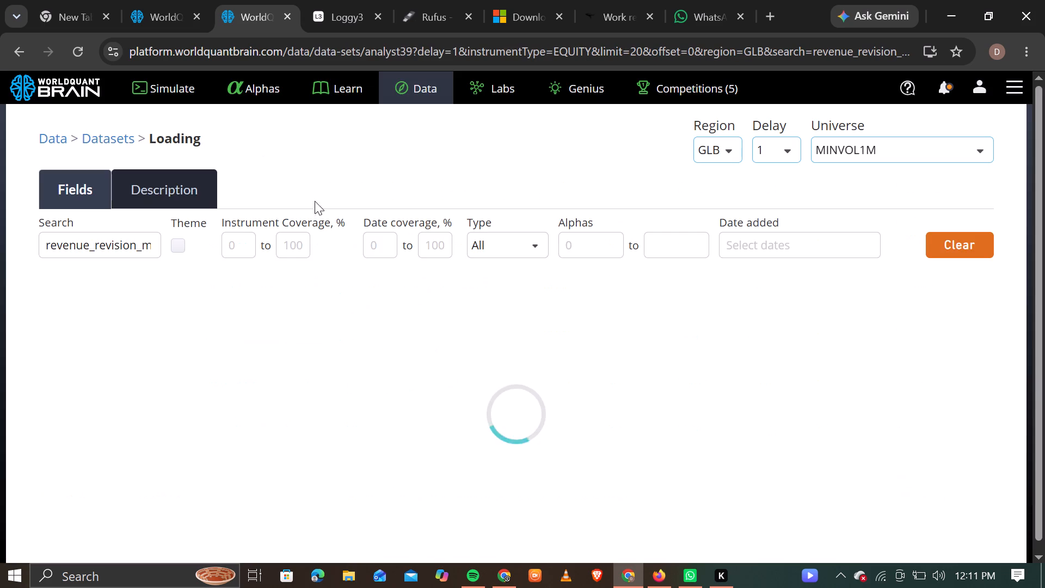
scroll(348, 395, down, 1)
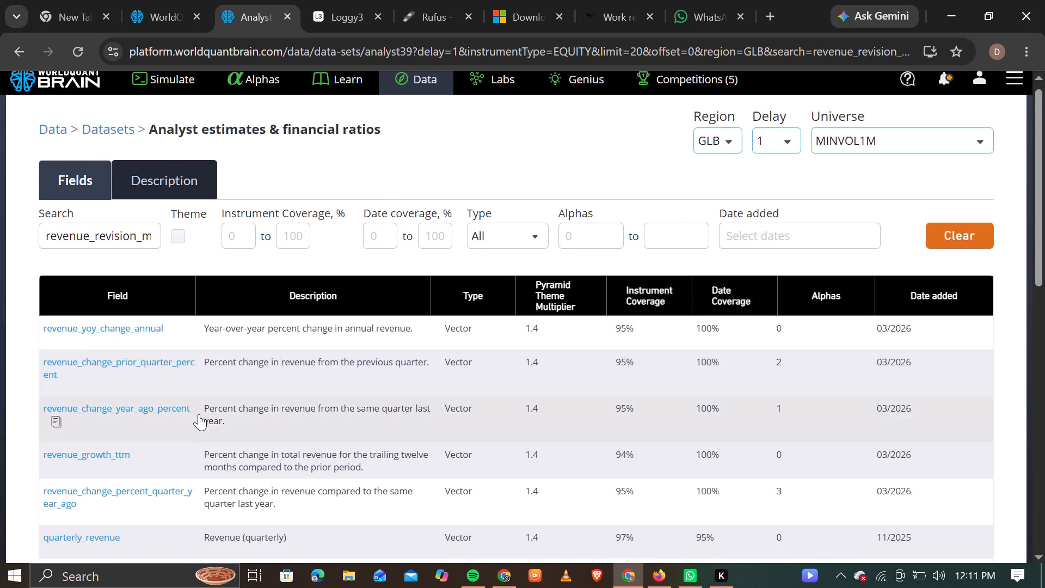
scroll(197, 413, down, 11)
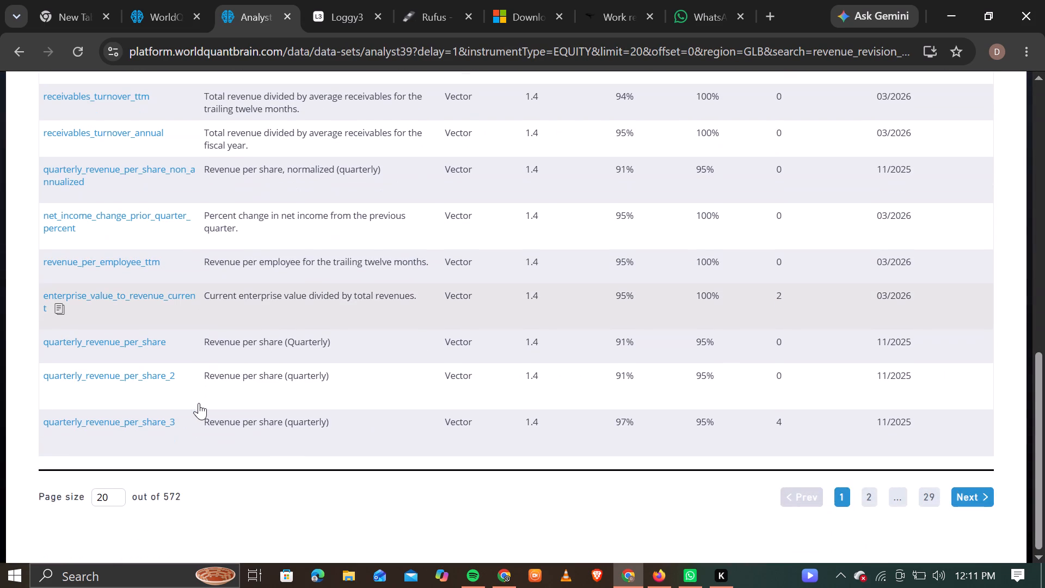
scroll(199, 403, up, 5)
scroll(224, 362, up, 5)
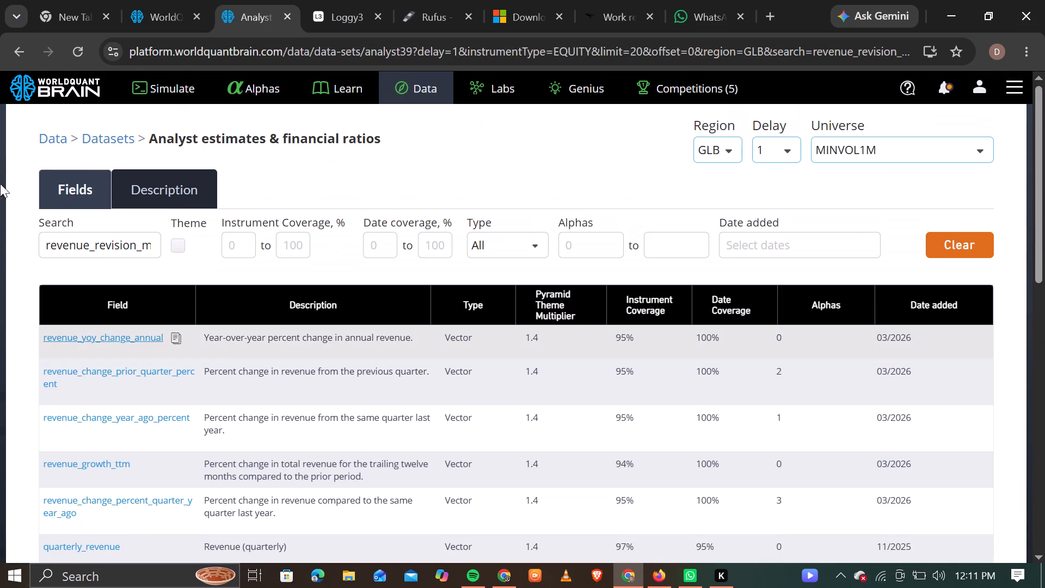
click(14, 58)
Examine the matching fields in the Estimations of Key Fundamentals dataset and return to the search results.
scroll(351, 405, down, 4)
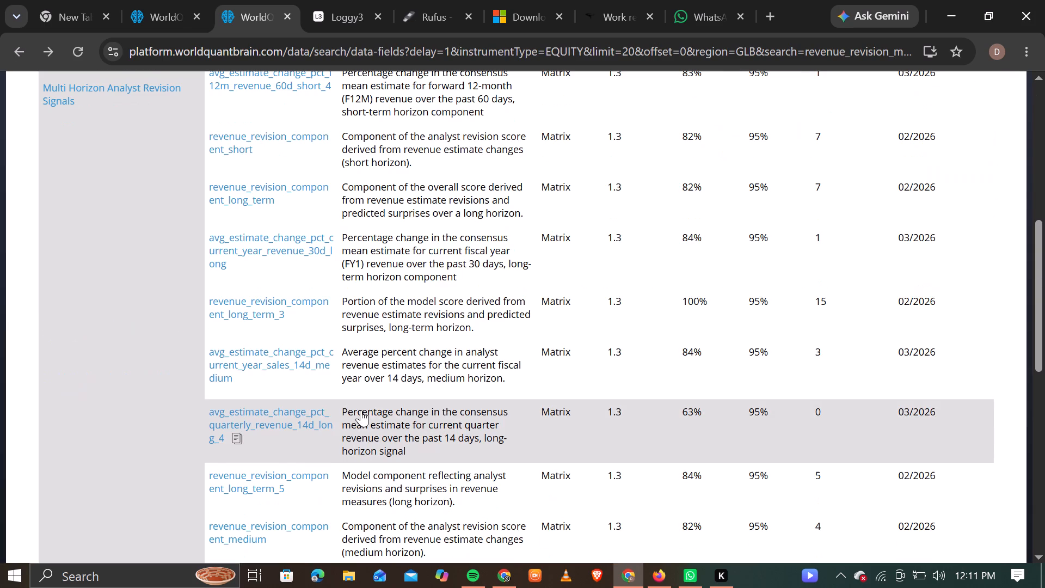
scroll(368, 401, down, 6)
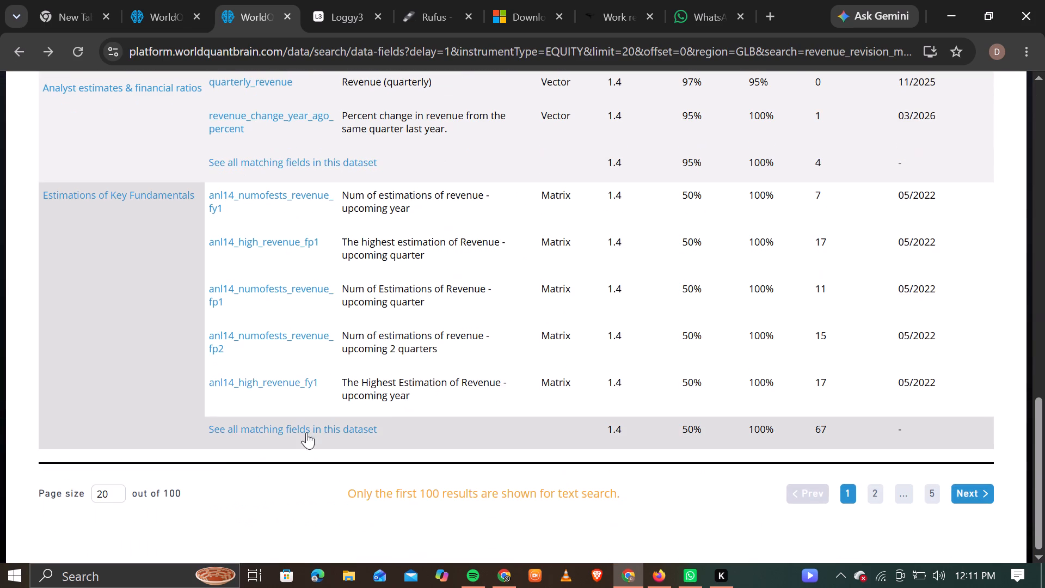
click(288, 420)
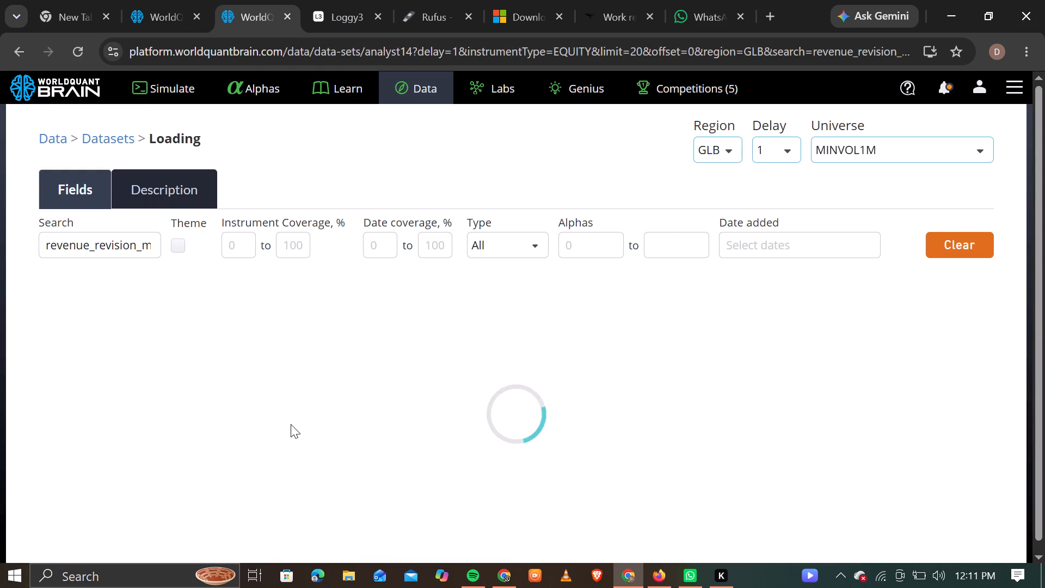
scroll(198, 401, down, 9)
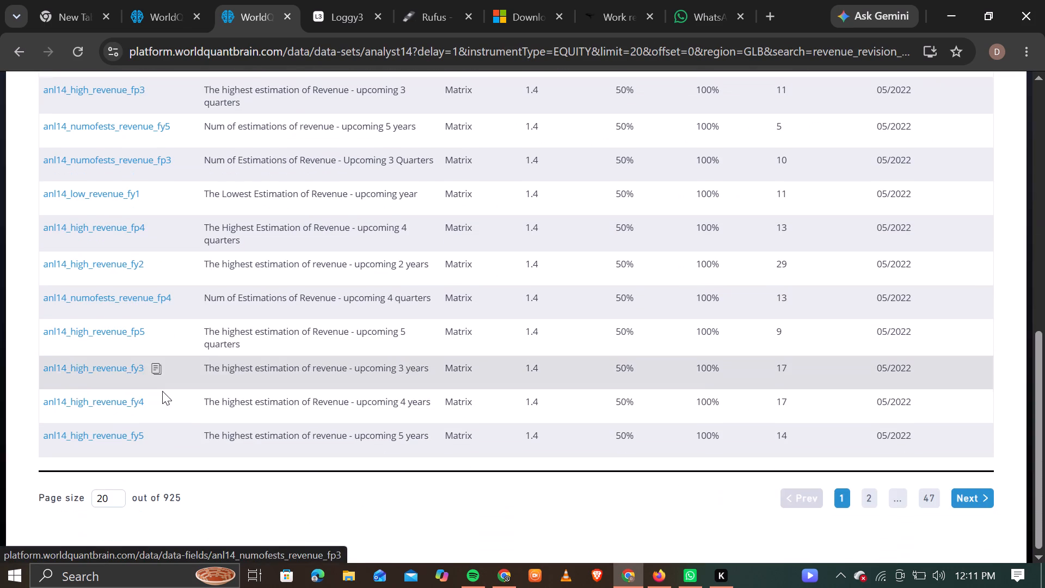
scroll(168, 405, up, 5)
scroll(153, 362, up, 2)
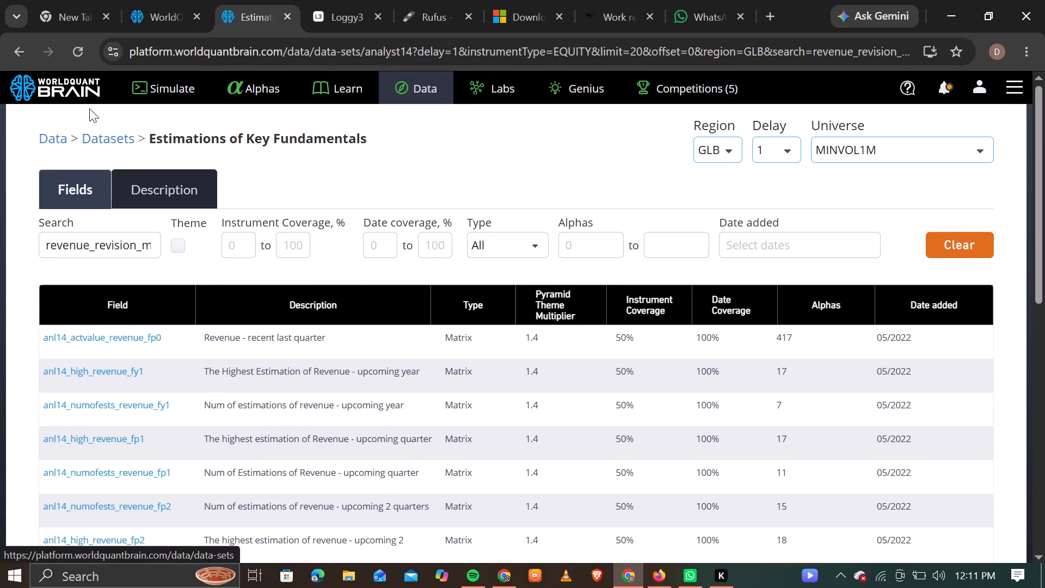
click(24, 52)
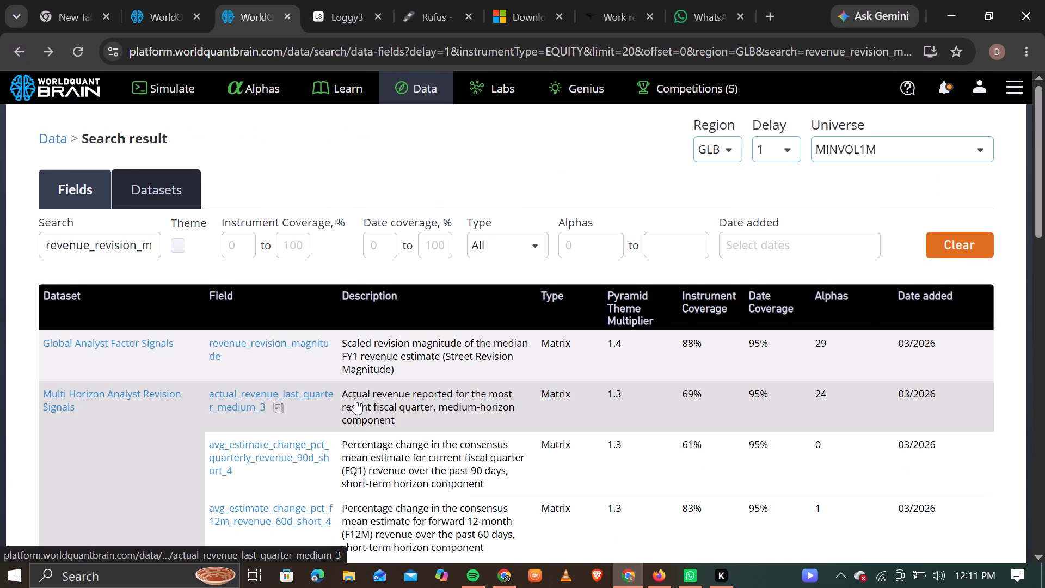
Replace revenue_revision_magnitude in Simulation 9 with avg_estimate_change_pct_f12m_revenue_14d_long_4 from the Multi Horizon Analyst Revision Signals dataset and run a full simulation.
scroll(366, 397, down, 4)
scroll(368, 396, up, 3)
scroll(298, 353, down, 5)
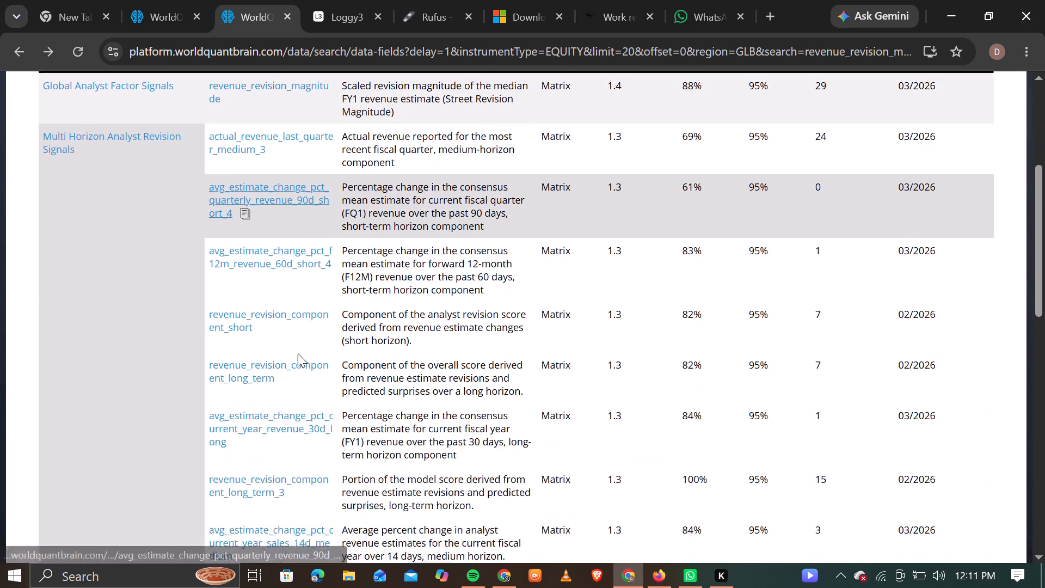
scroll(305, 358, down, 2)
scroll(306, 359, up, 1)
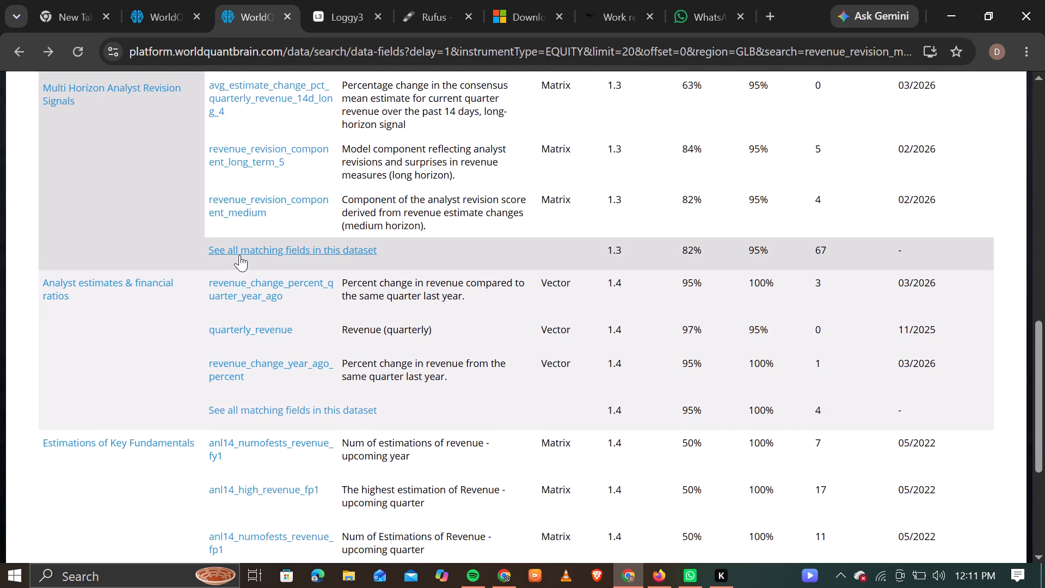
click(239, 255)
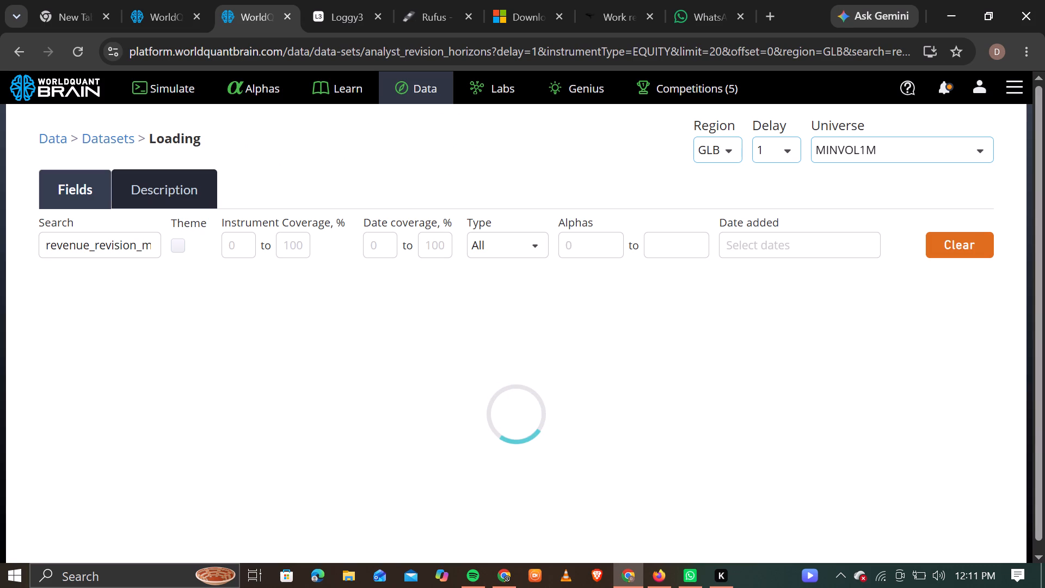
scroll(239, 254, down, 7)
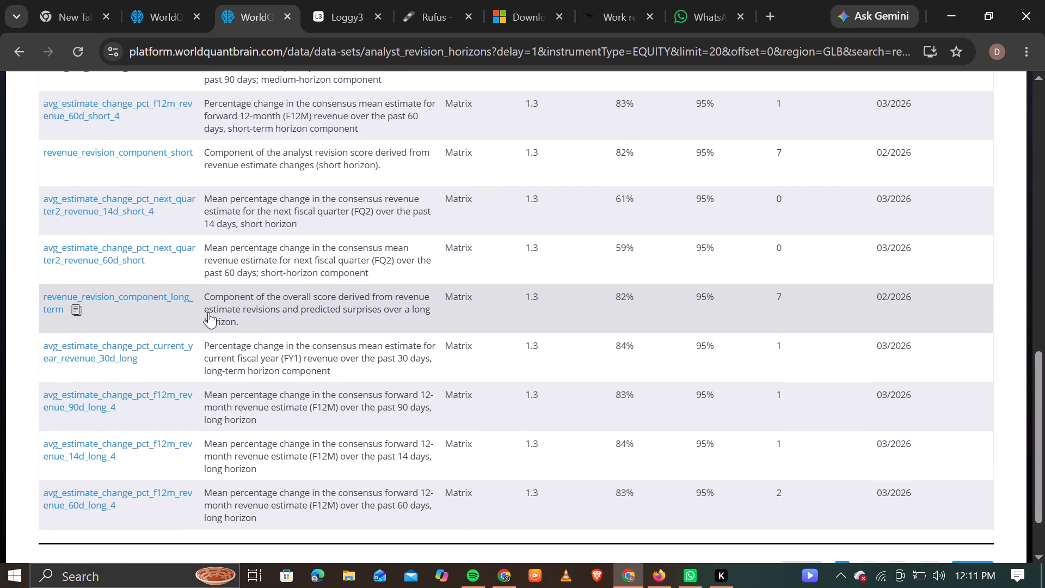
click(130, 454)
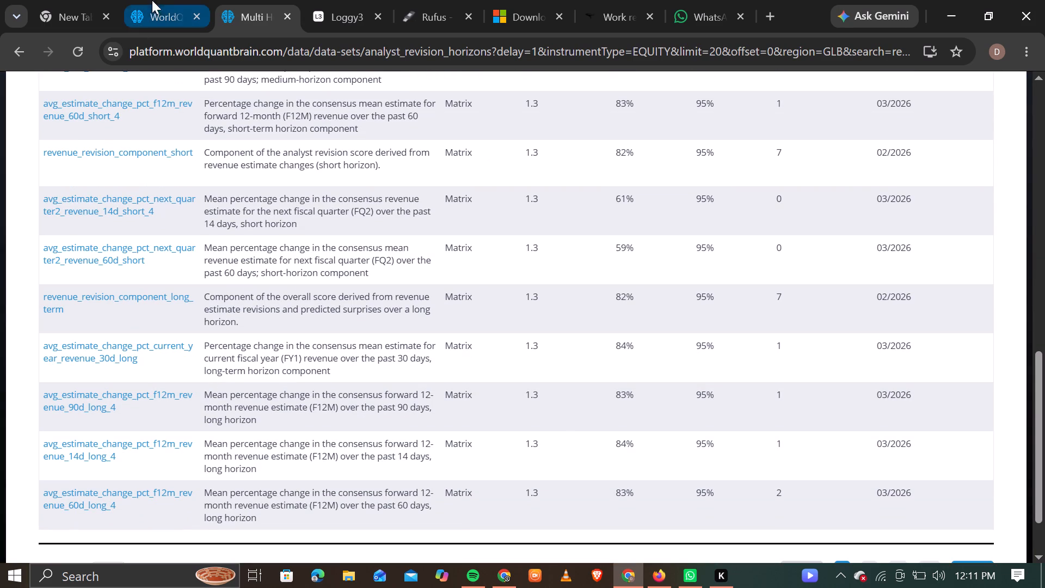
click(162, 3)
right_click(330, 206)
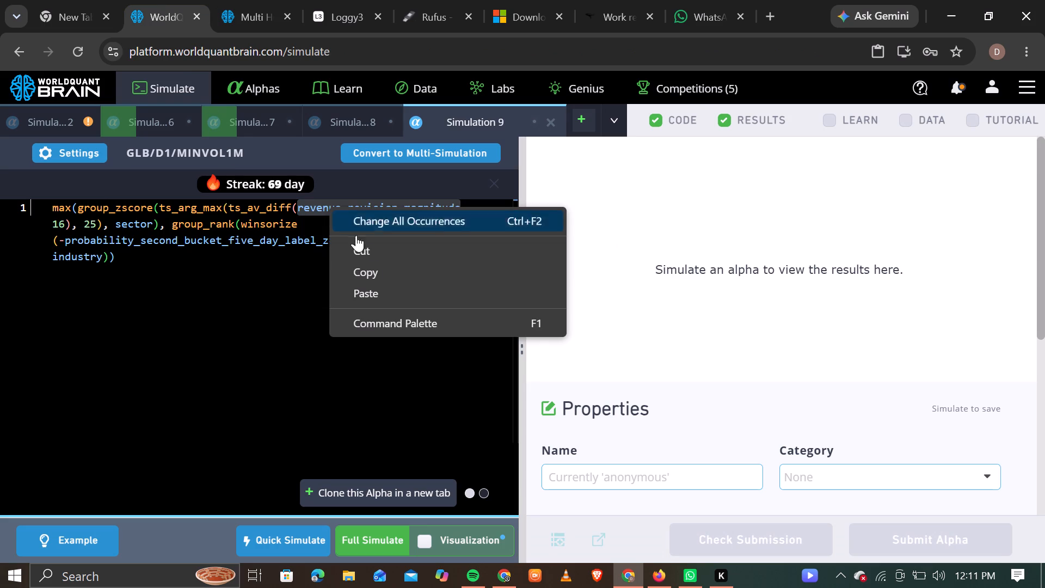
click(394, 297)
click(379, 547)
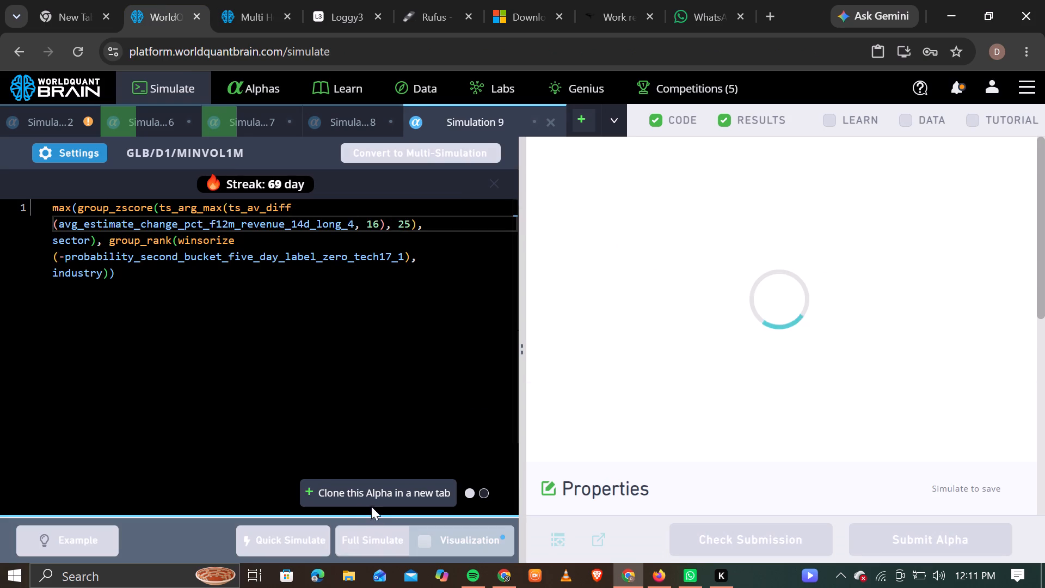
Look through the last page of matching fields in the Multi Horizon Analyst Revision Signals dataset.
click(252, 7)
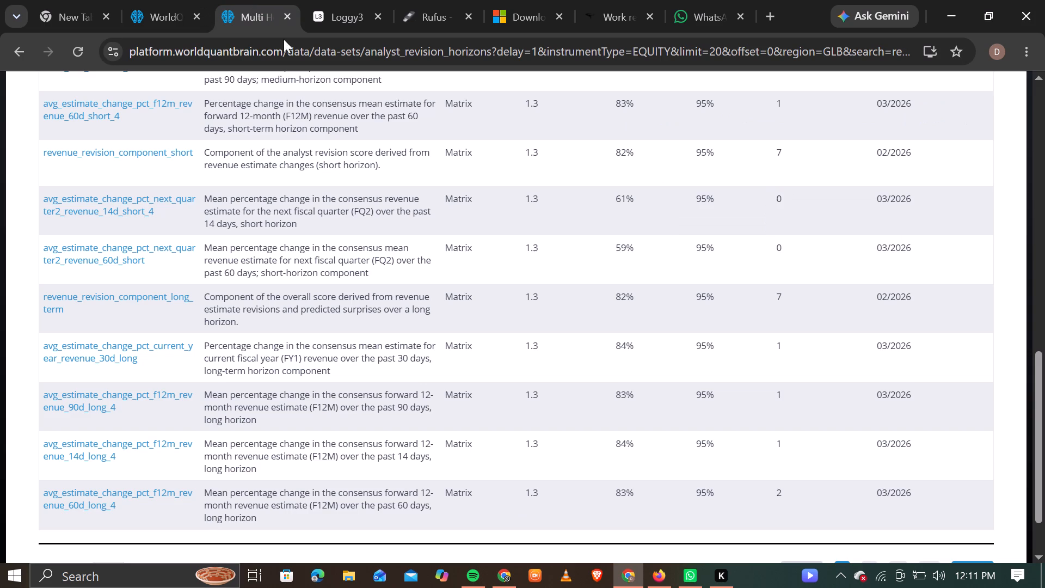
scroll(825, 452, down, 5)
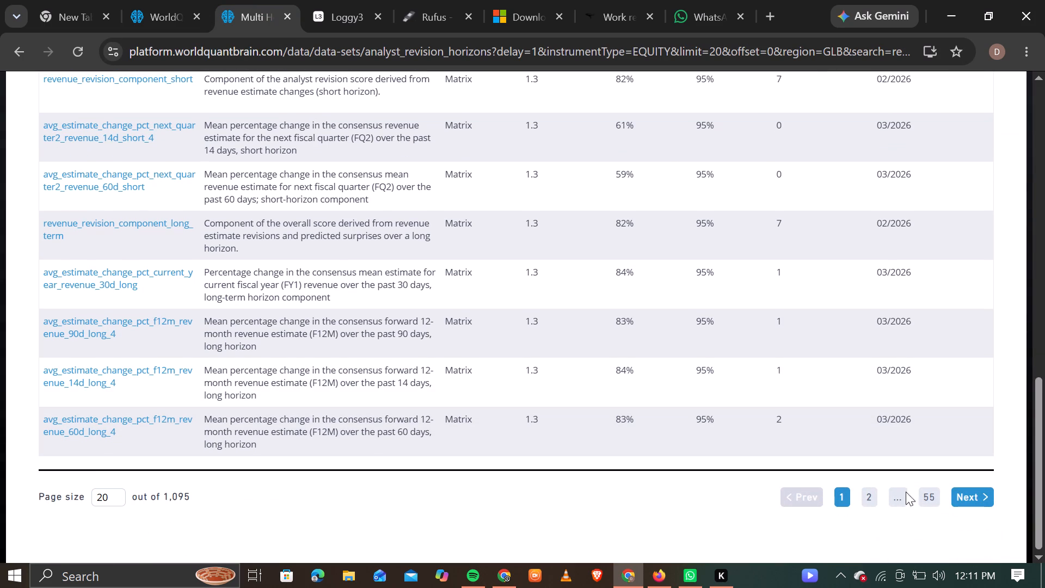
click(929, 497)
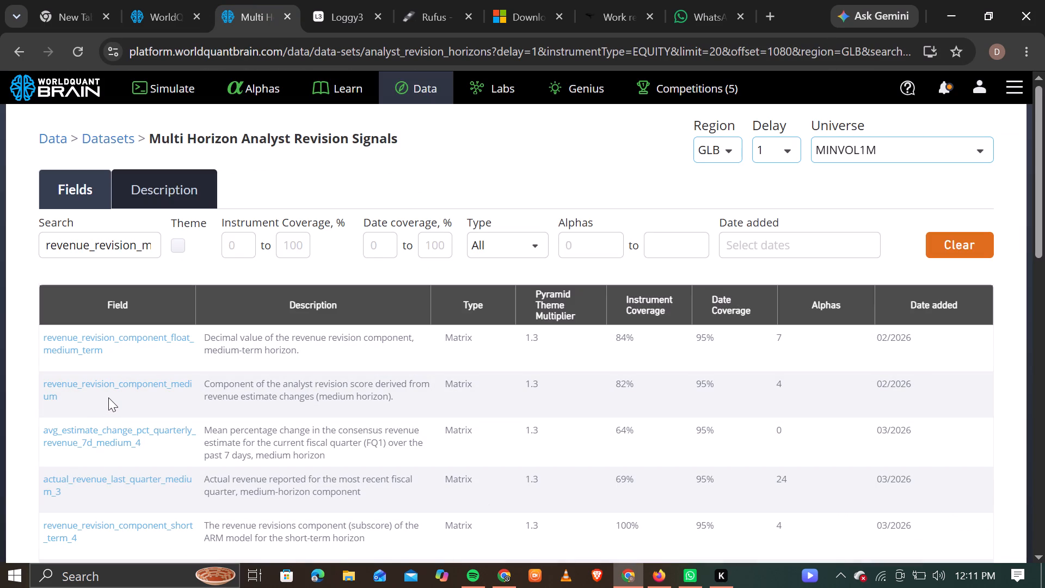
scroll(108, 397, down, 2)
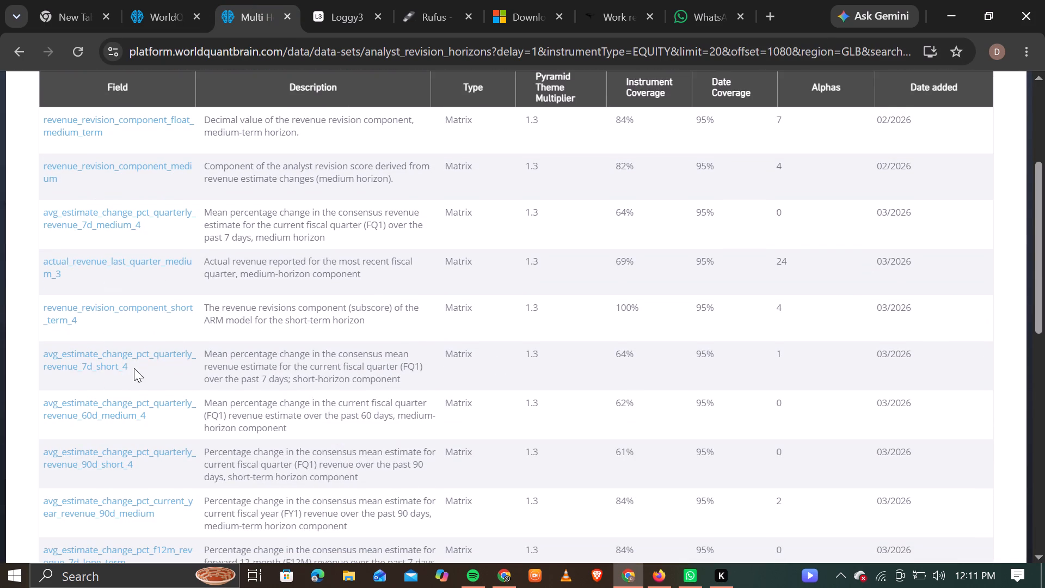
scroll(497, 428, down, 4)
scroll(494, 428, up, 5)
scroll(494, 428, down, 1)
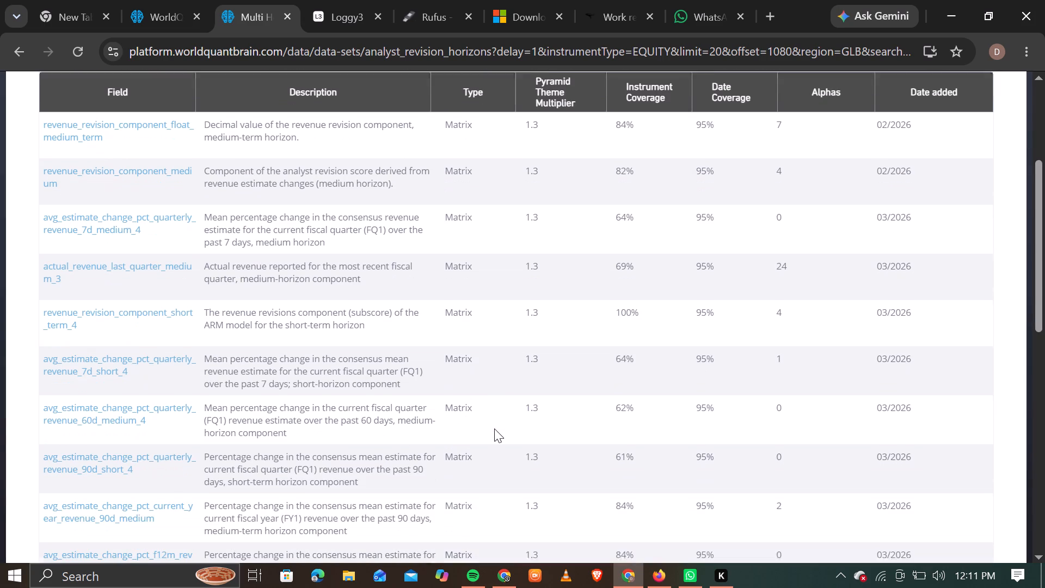
scroll(205, 431, up, 3)
scroll(205, 431, down, 7)
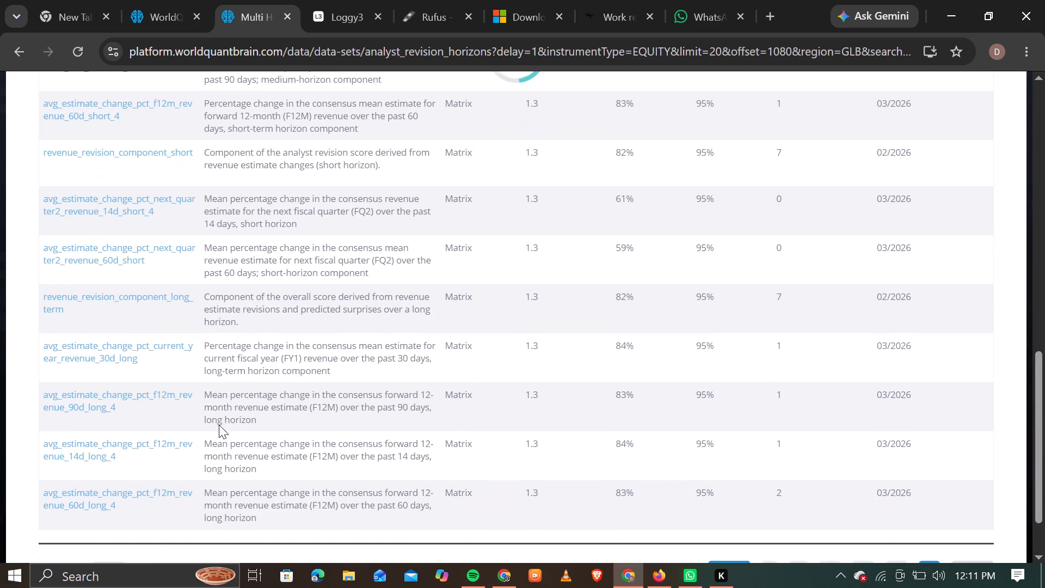
scroll(251, 415, up, 1)
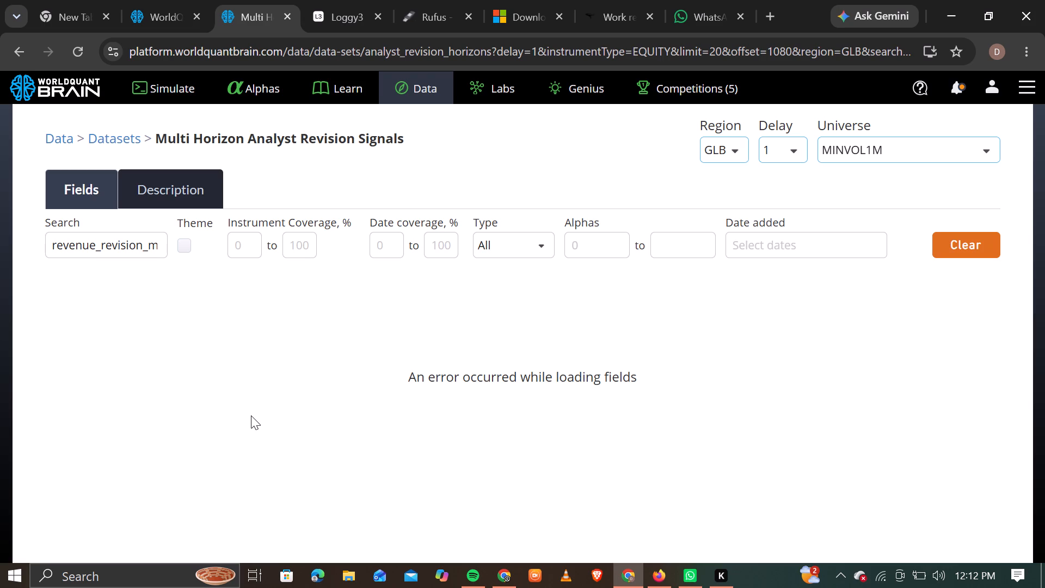
Return to the data search results, copy revenue_revision_component_medium, and substitute it for avg_estimate_change_pct_f12m_revenue_14d_long_4 in Simulation 9's expression.
click(20, 48)
scroll(260, 394, down, 1)
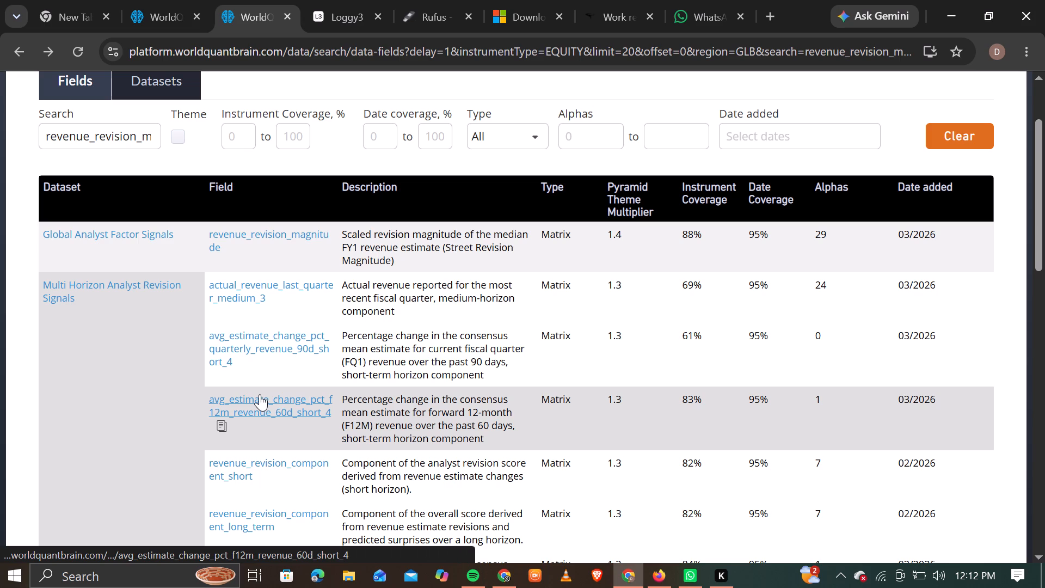
scroll(239, 411, down, 4)
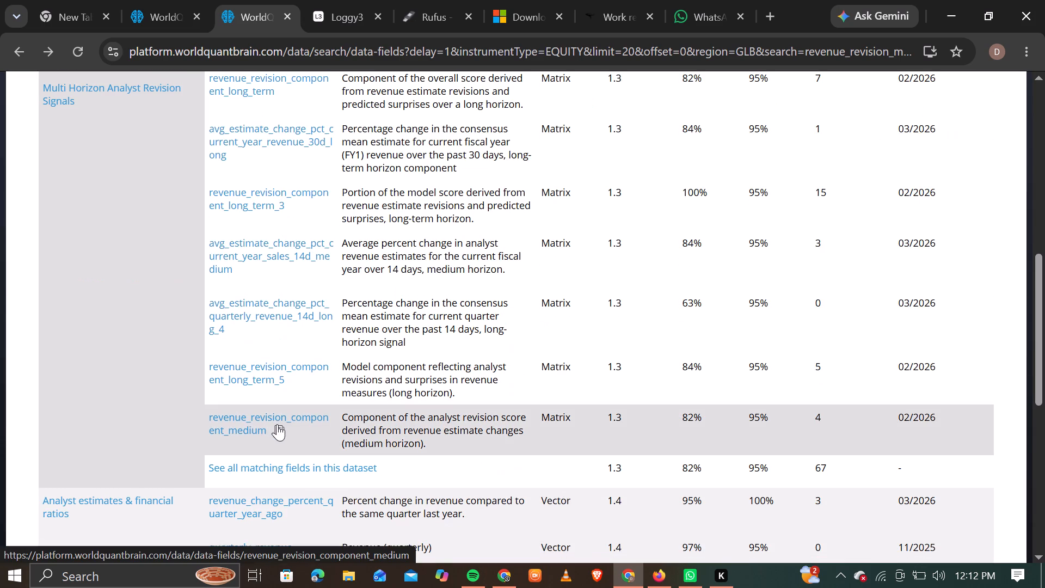
click(278, 433)
click(158, 6)
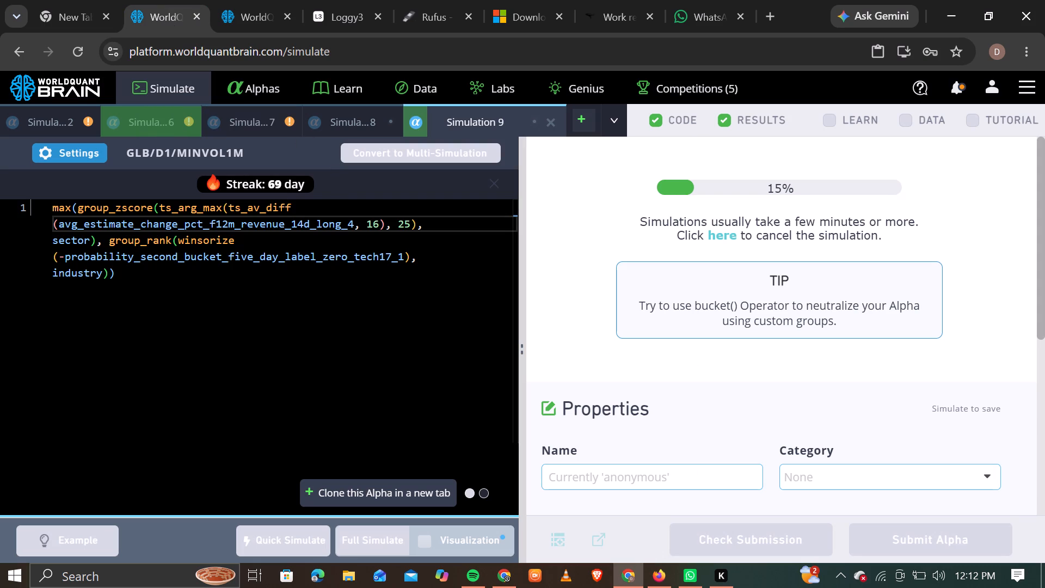
double_click(247, 223)
right_click(247, 223)
click(298, 313)
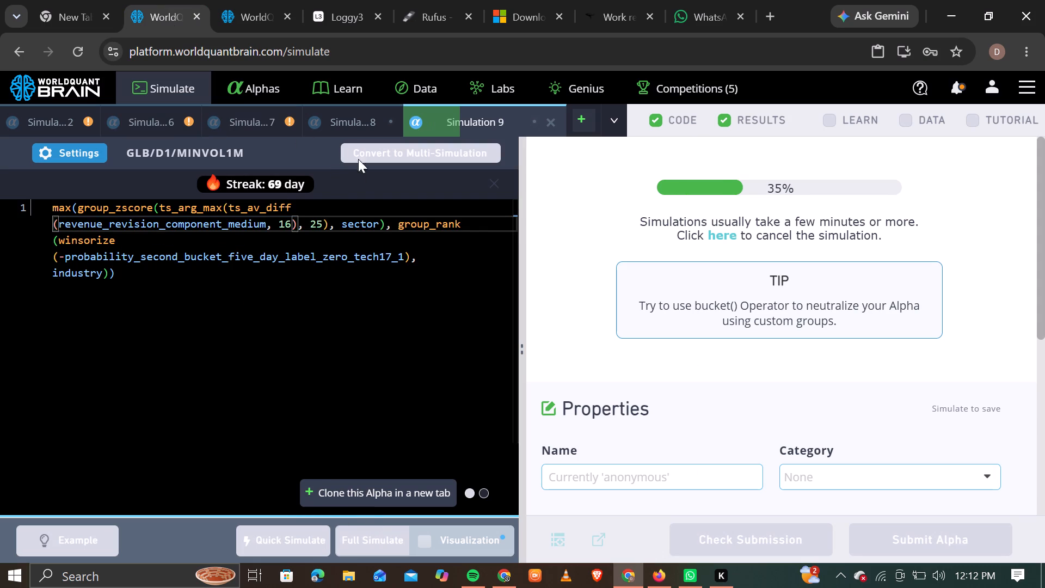
Show Simulation 2's test-period results and run its Prod Correlation check.
click(55, 112)
click(756, 532)
scroll(770, 394, down, 14)
scroll(851, 248, up, 2)
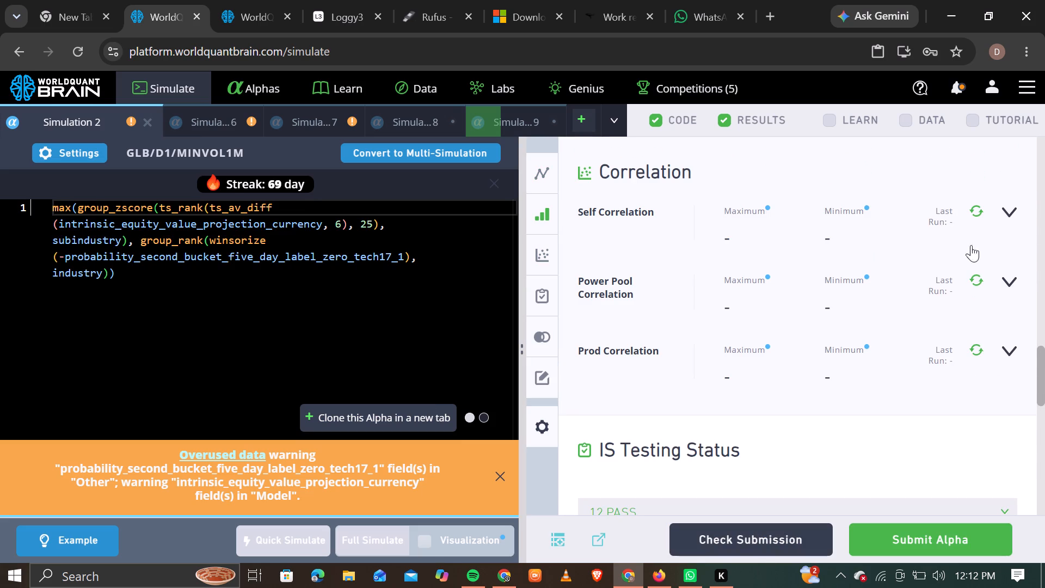
click(976, 346)
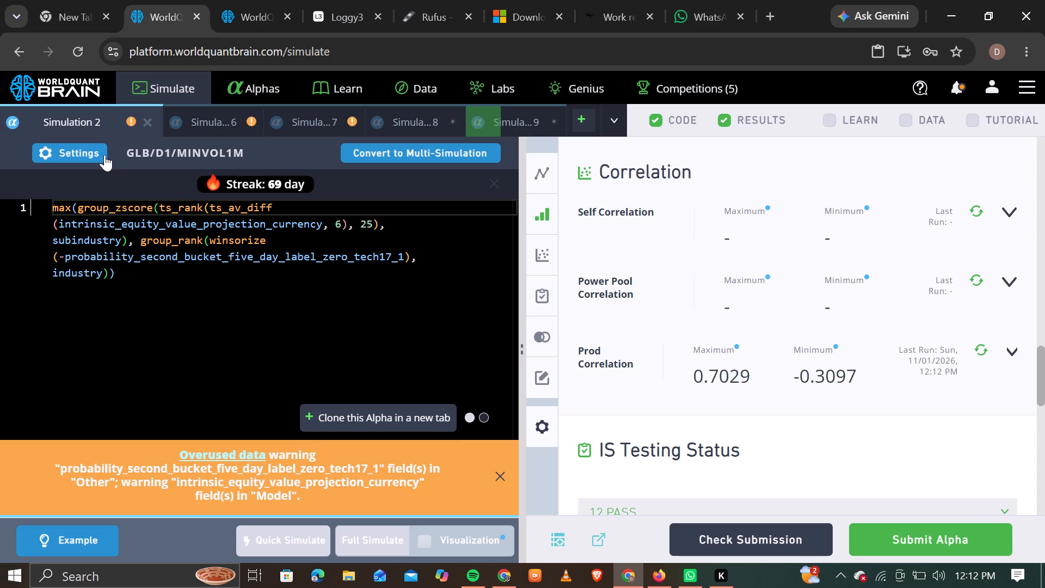
Set Simulation 2's decay to 0 and neutralization to Fast Factors, insert an extra zero in the truncation decimals, and run a full simulation.
click(81, 154)
click(321, 397)
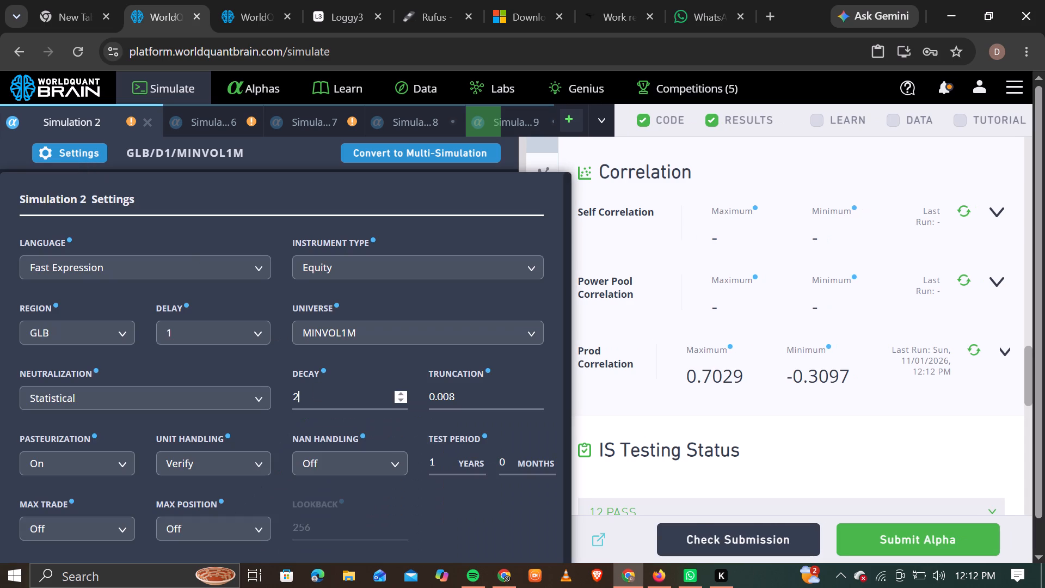
scroll(321, 397, down, 2)
click(218, 394)
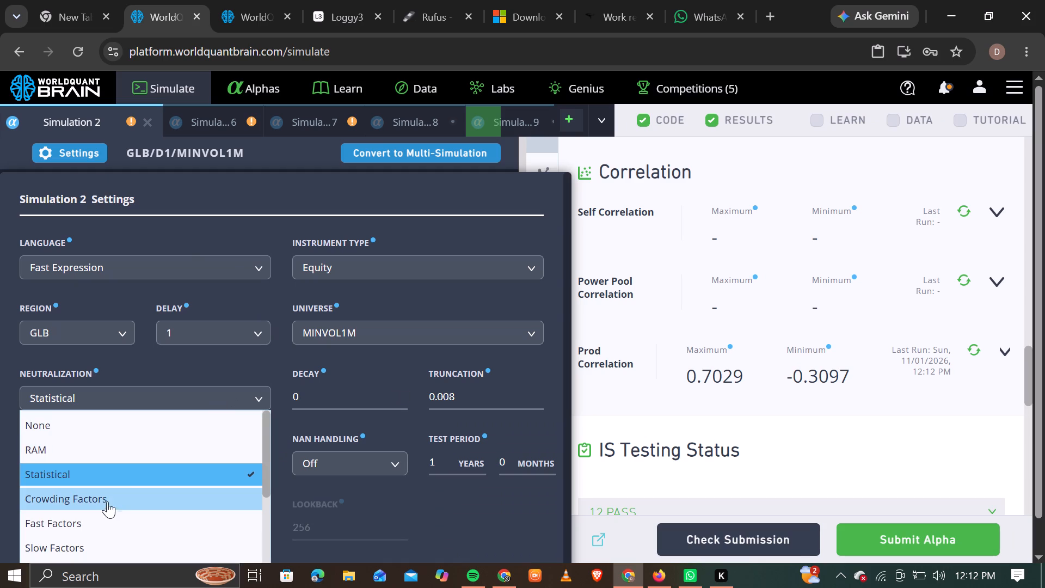
click(123, 501)
click(176, 393)
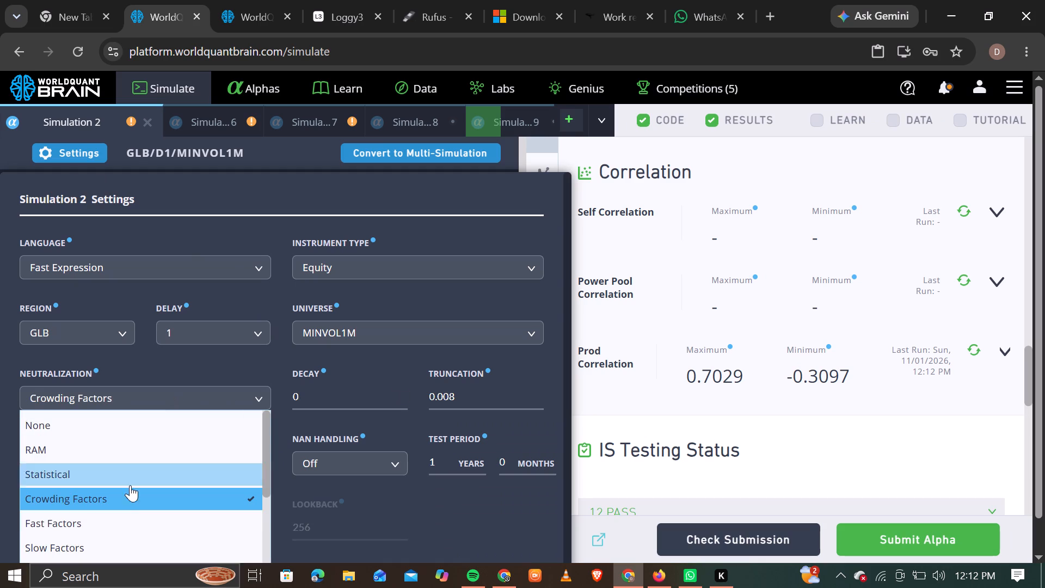
click(115, 523)
scroll(362, 460, down, 6)
scroll(451, 495, down, 4)
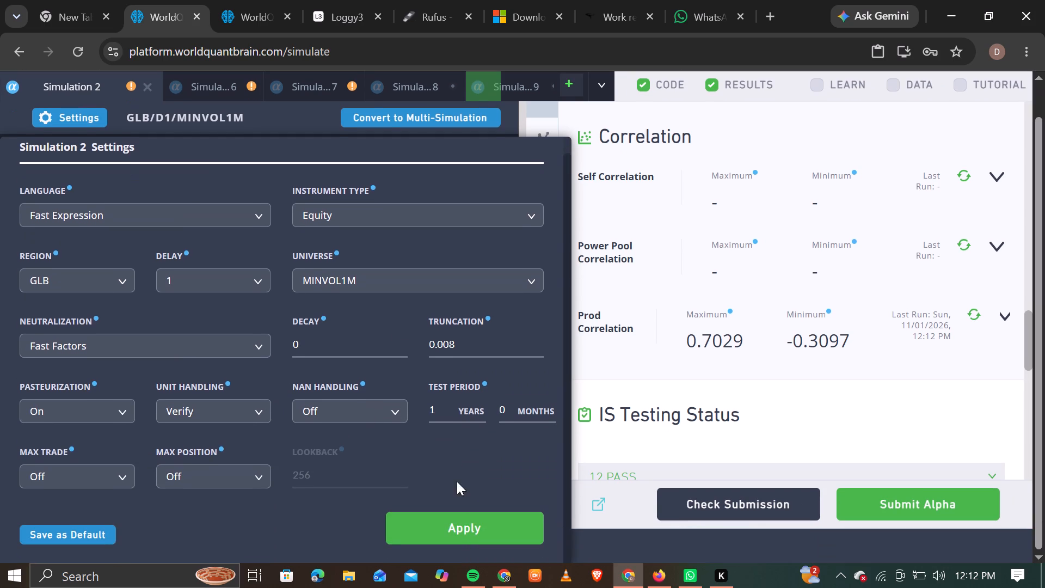
click(447, 339)
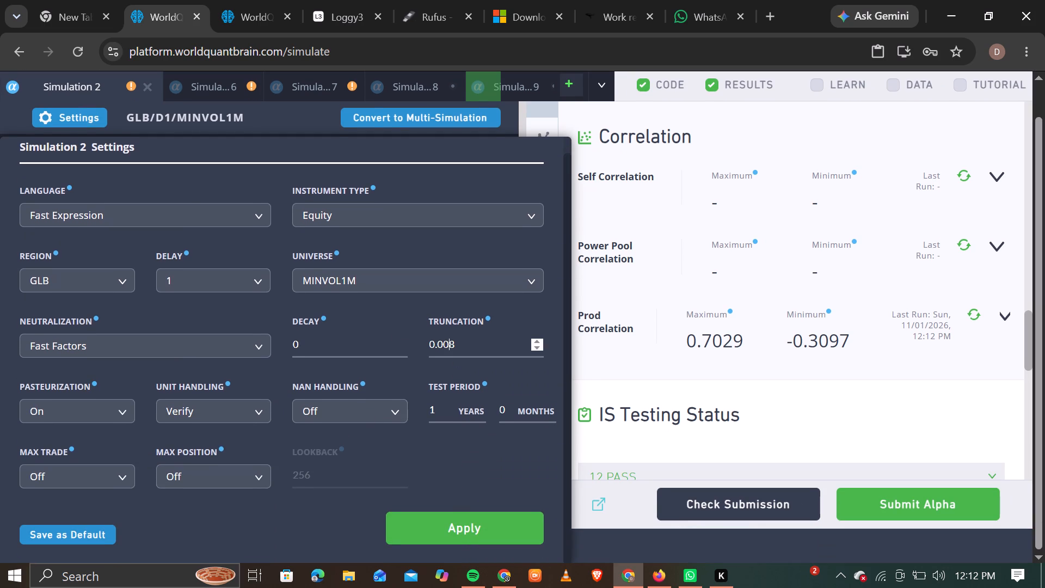
key(0)
click(462, 534)
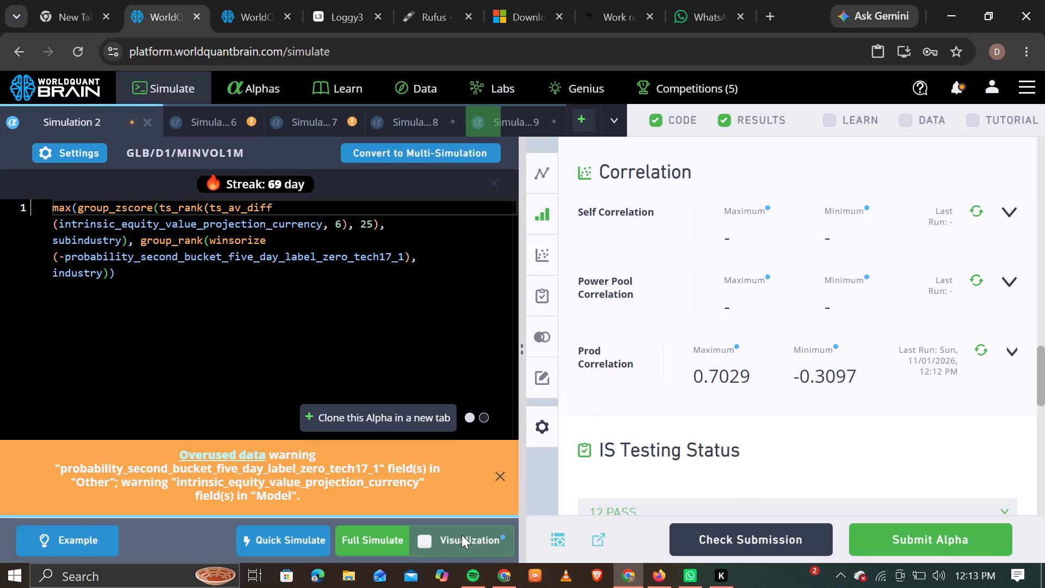
click(389, 542)
Show Simulation 6's test-period results, review the IS Summary, and expand the failed IS tests.
click(182, 120)
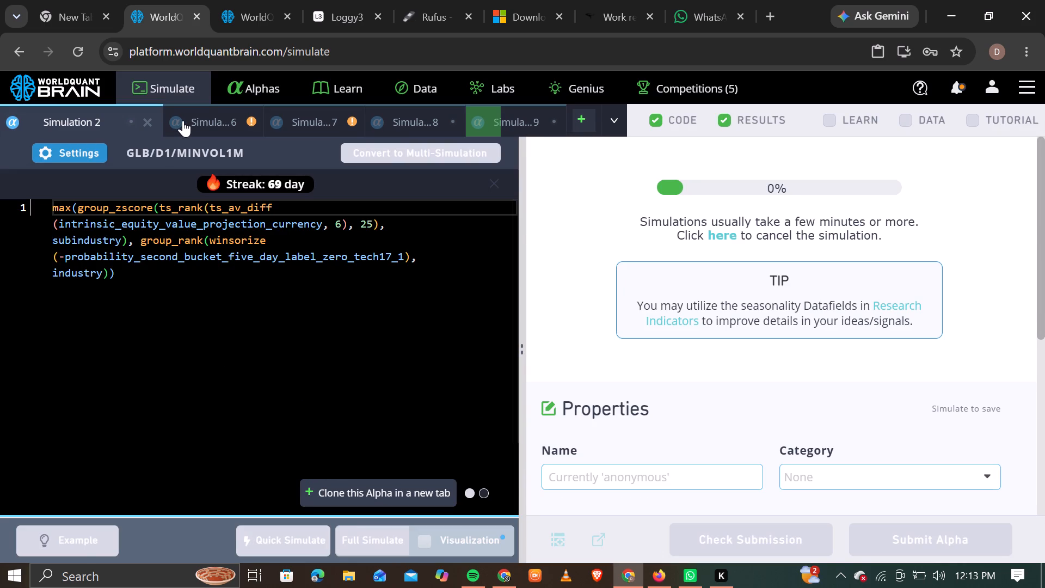
click(767, 539)
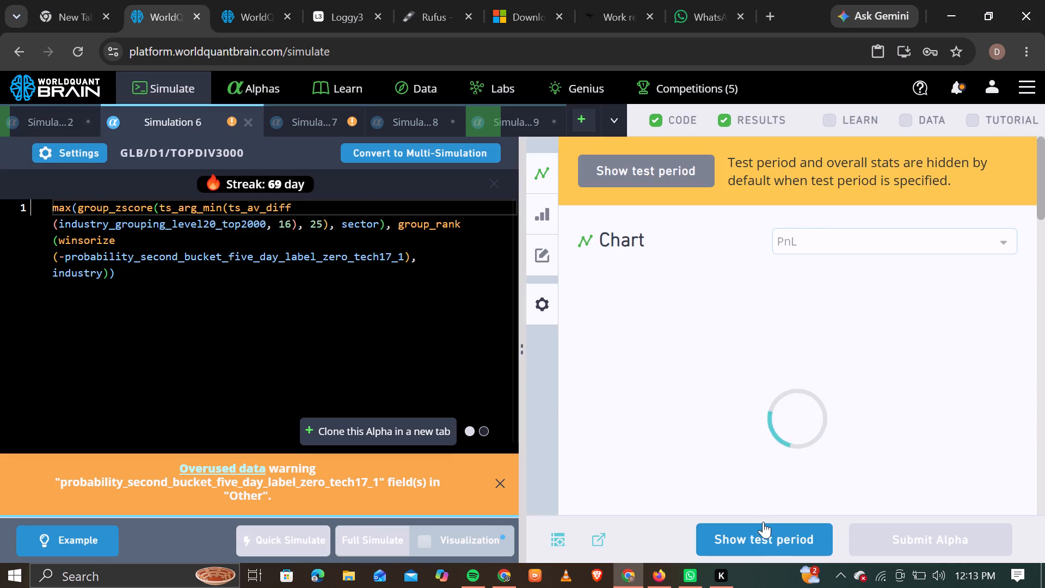
scroll(749, 426, down, 4)
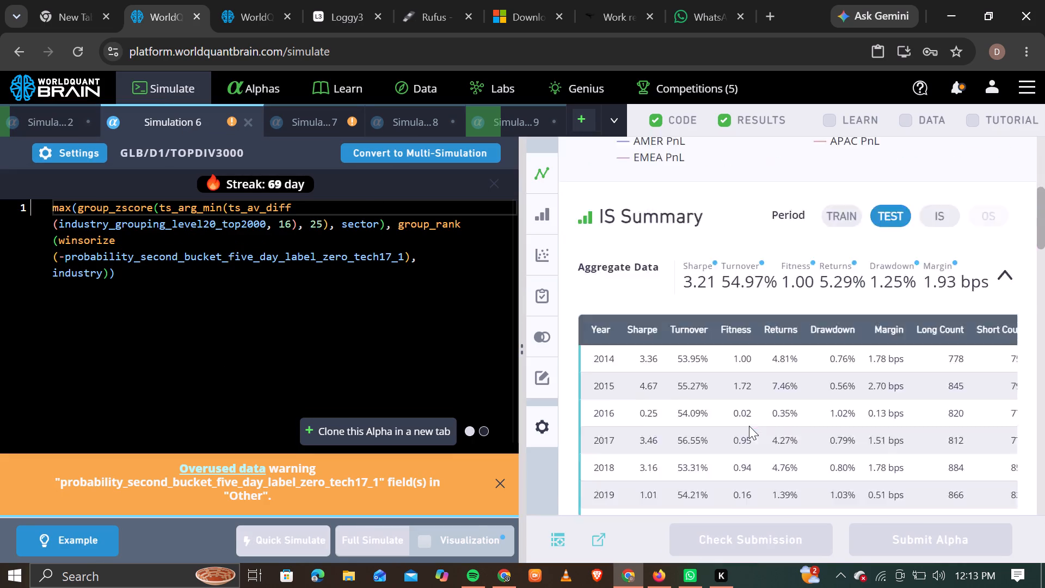
scroll(749, 426, down, 12)
scroll(752, 411, up, 5)
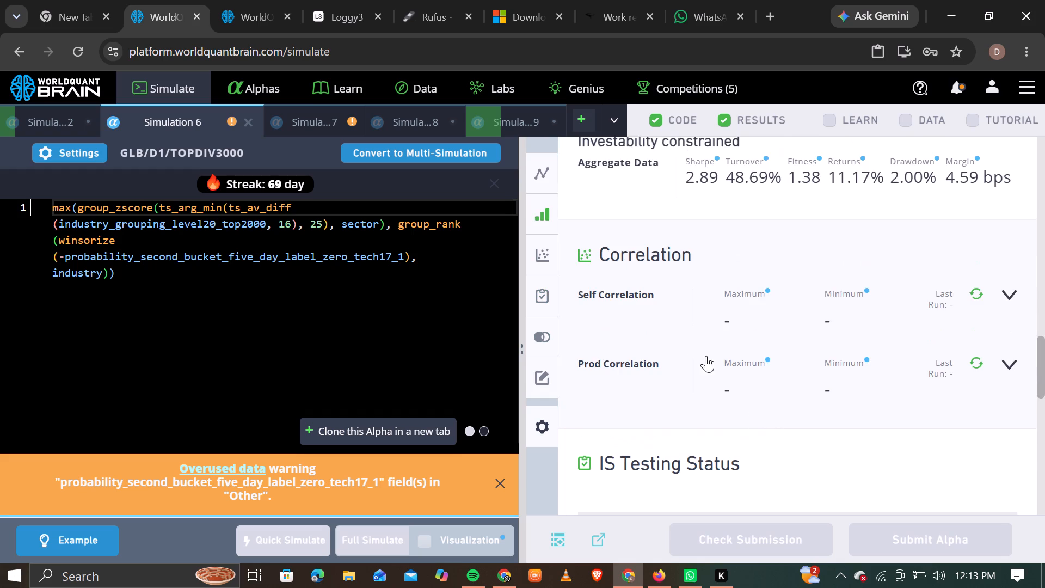
scroll(714, 411, down, 2)
click(665, 328)
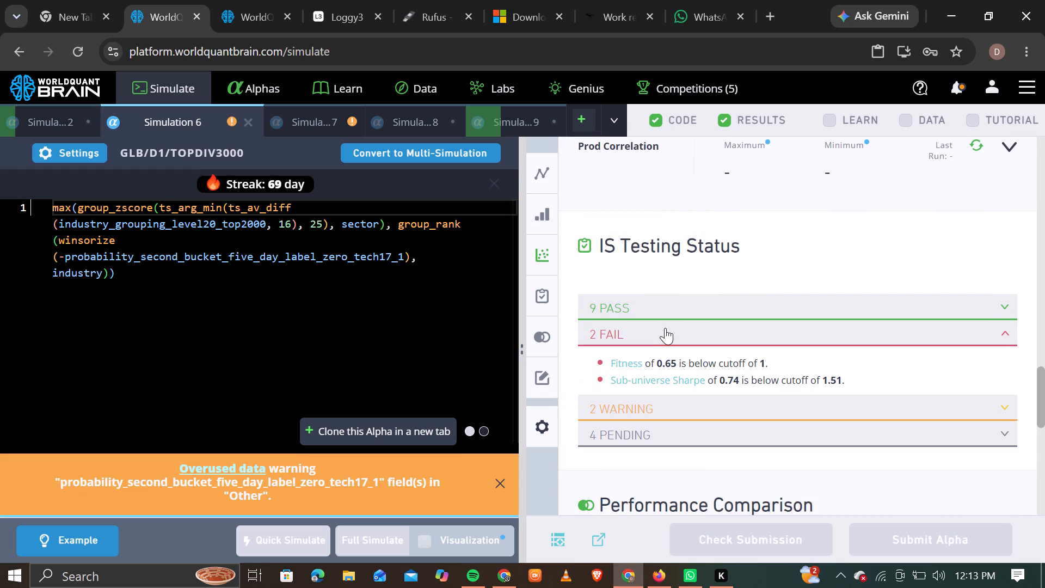
Run Simulation 6's Prod Correlation check and examine the passed, failed and warning items in its IS Testing Status.
scroll(840, 375, up, 1)
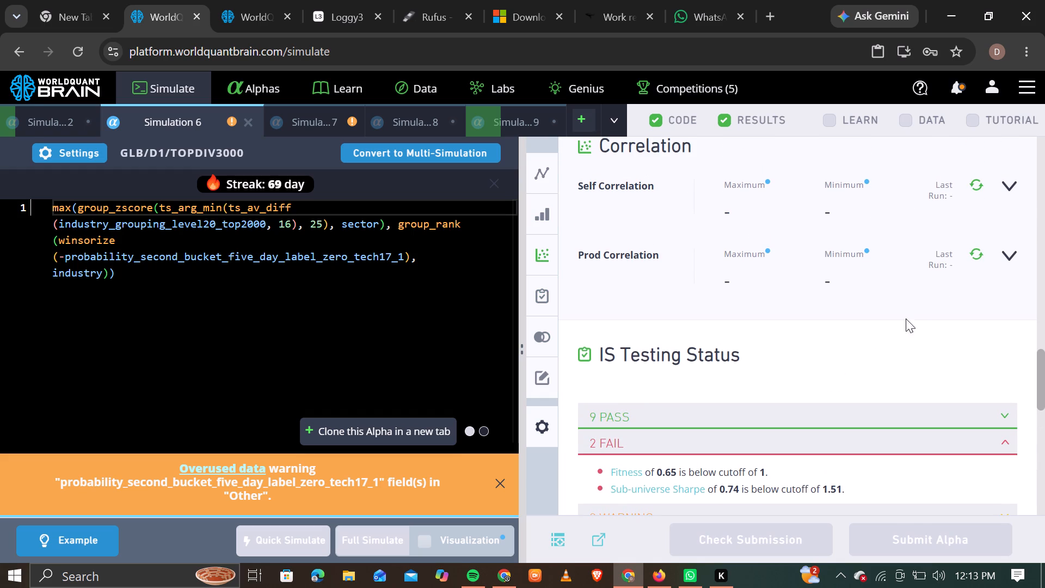
click(979, 250)
scroll(839, 343, down, 1)
click(707, 408)
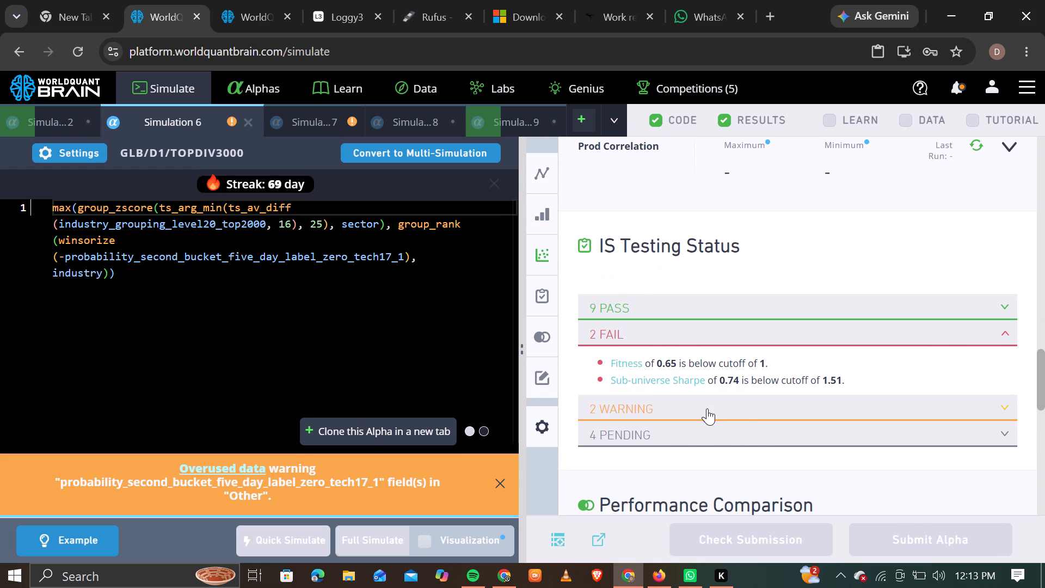
scroll(705, 408, down, 2)
click(698, 378)
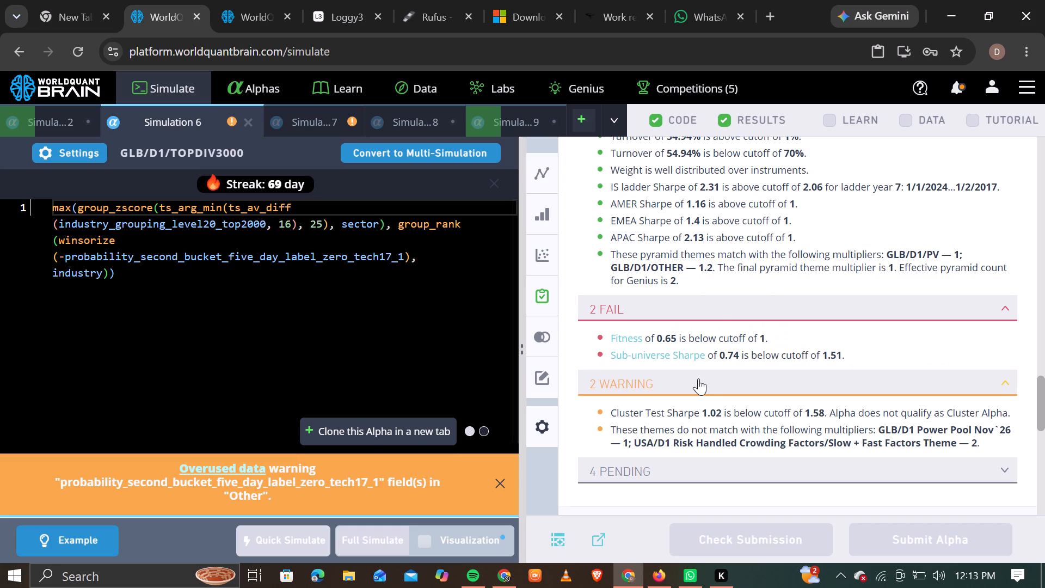
scroll(698, 378, up, 3)
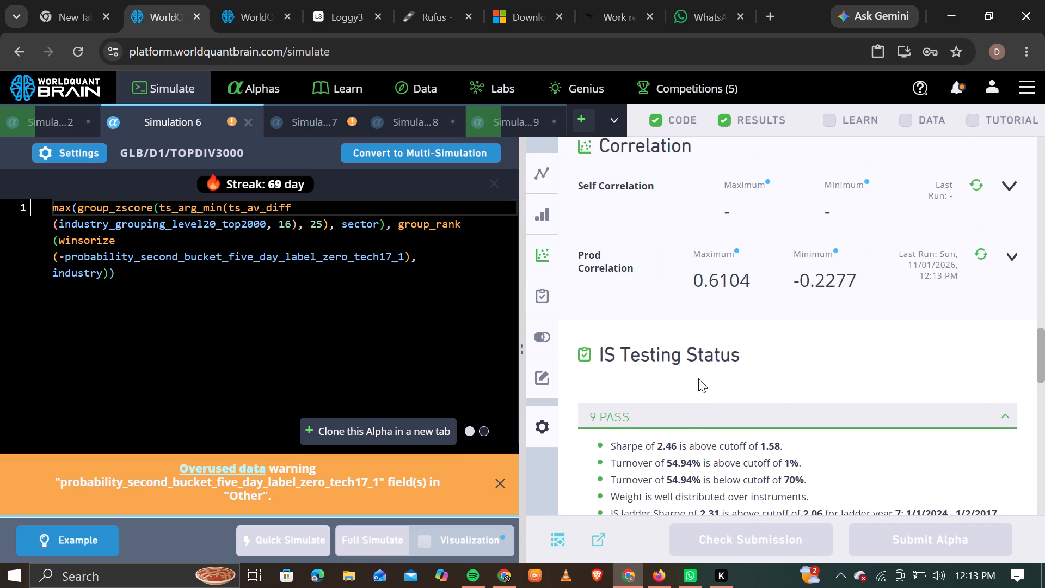
scroll(638, 287, down, 3)
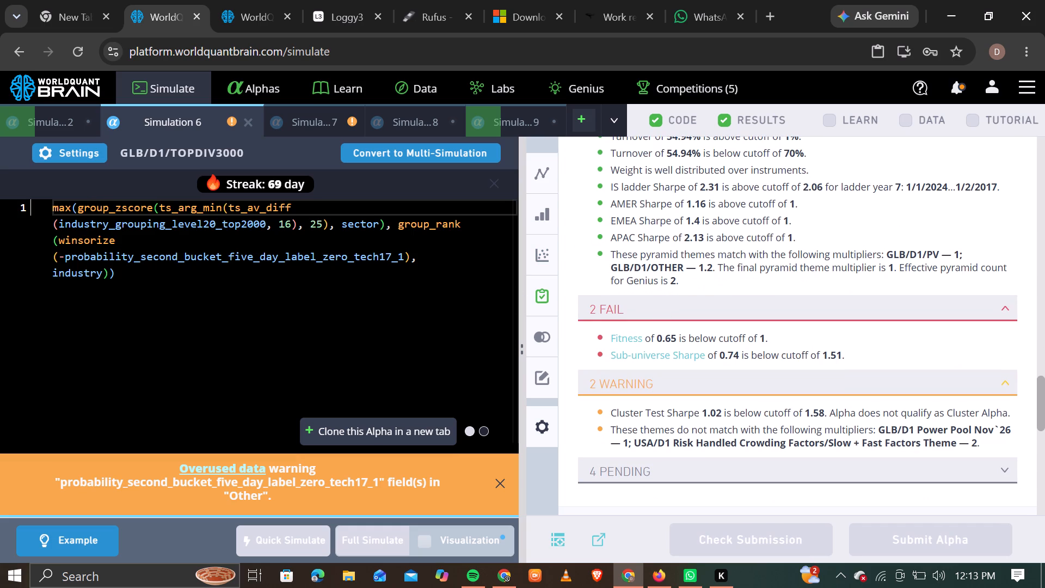
Set Simulation 6's universe to MINVOL1M, neutralization to RAM and decay to 0, and run a full simulation.
click(70, 152)
click(404, 327)
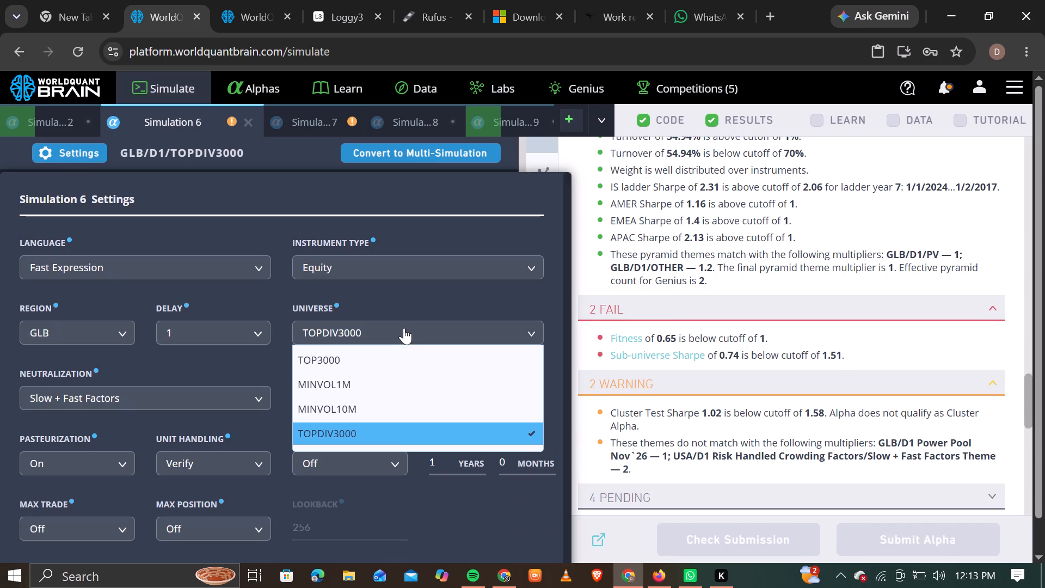
click(371, 380)
click(207, 399)
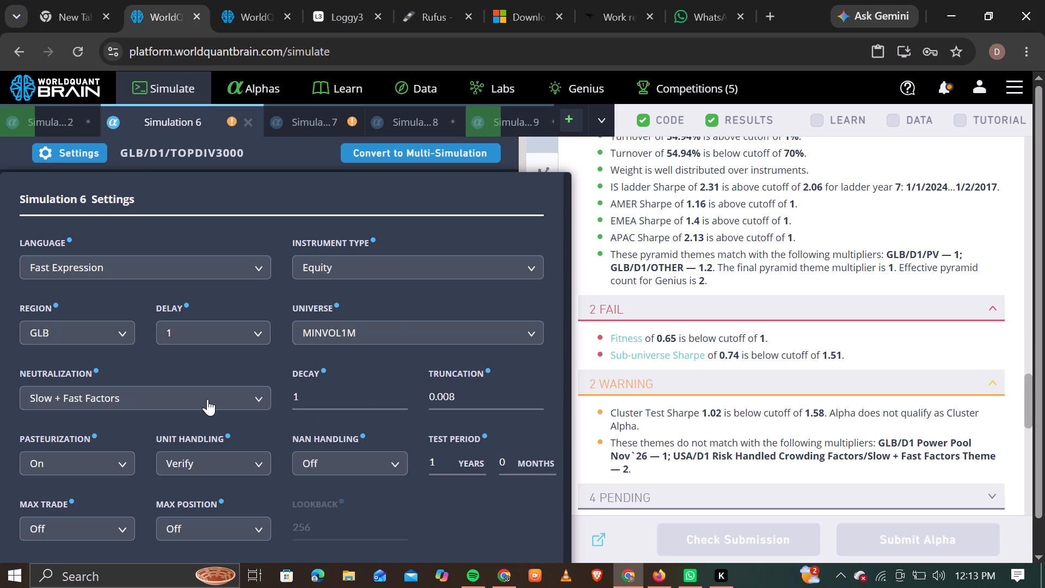
click(138, 451)
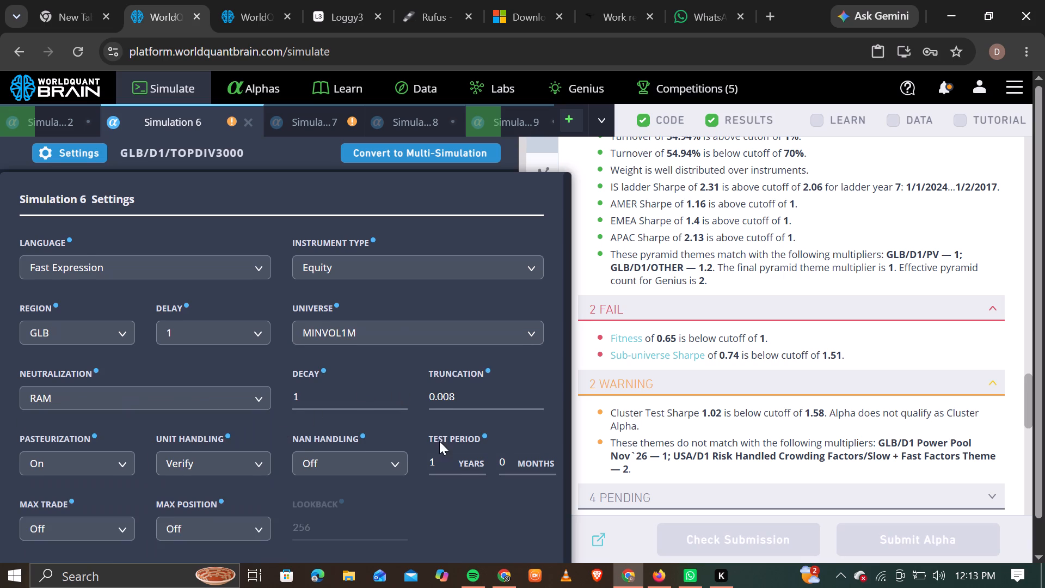
scroll(565, 406, down, 6)
click(345, 385)
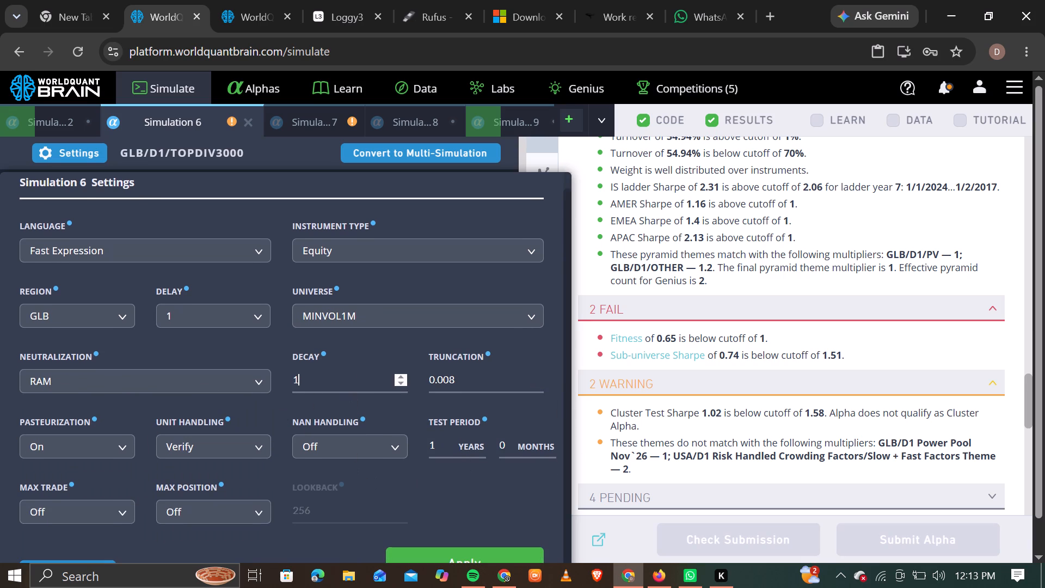
scroll(344, 385, down, 1)
click(508, 560)
click(397, 532)
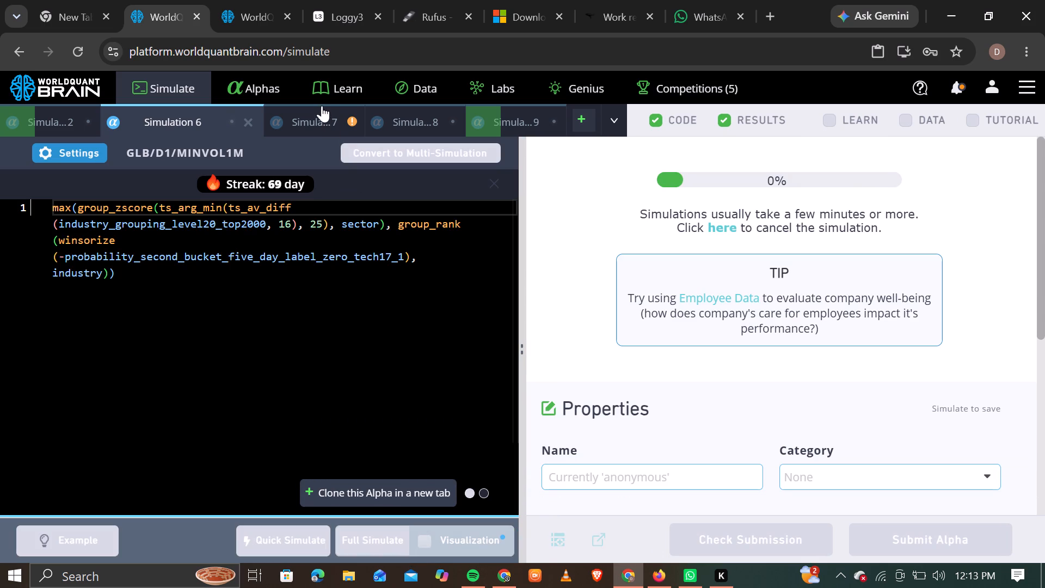
Show Simulation 7's test-period results and review its aggregate data and IS Testing Status.
click(315, 118)
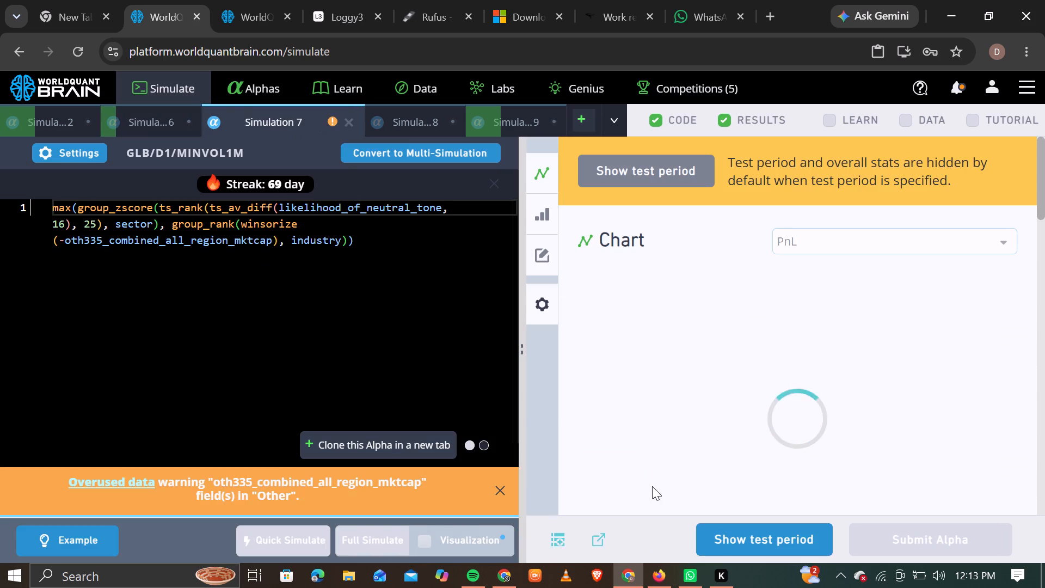
click(732, 537)
scroll(783, 386, down, 6)
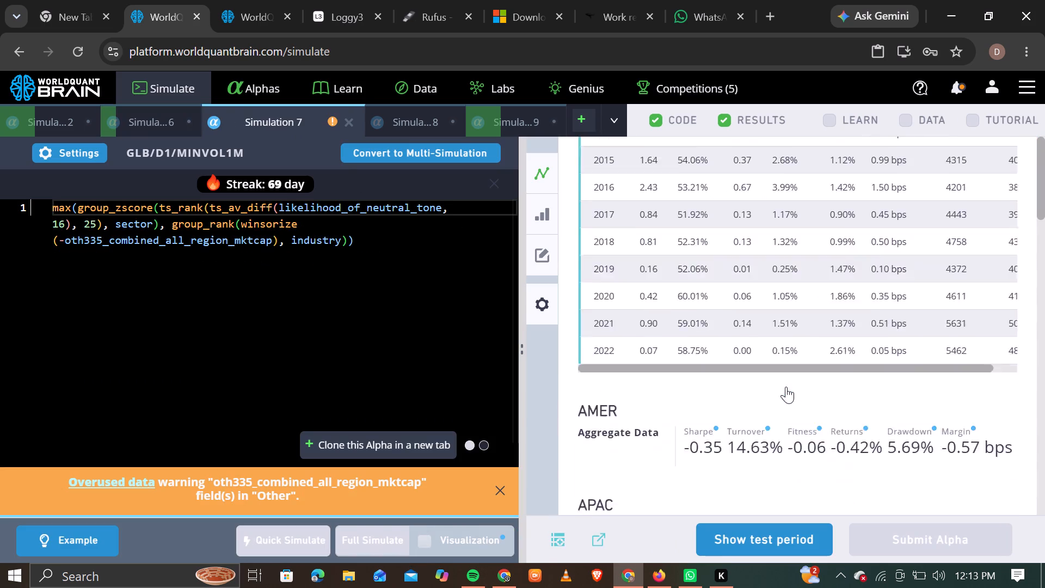
scroll(786, 387, down, 13)
scroll(786, 387, up, 6)
scroll(755, 399, down, 1)
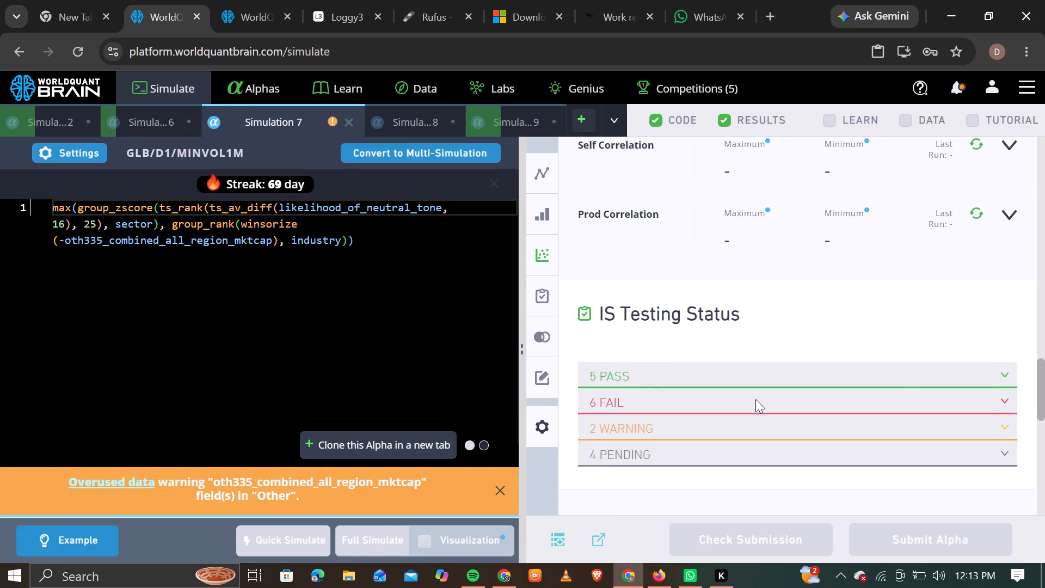
Clear the entire alpha expression from Simulation 7's code editor.
click(371, 319)
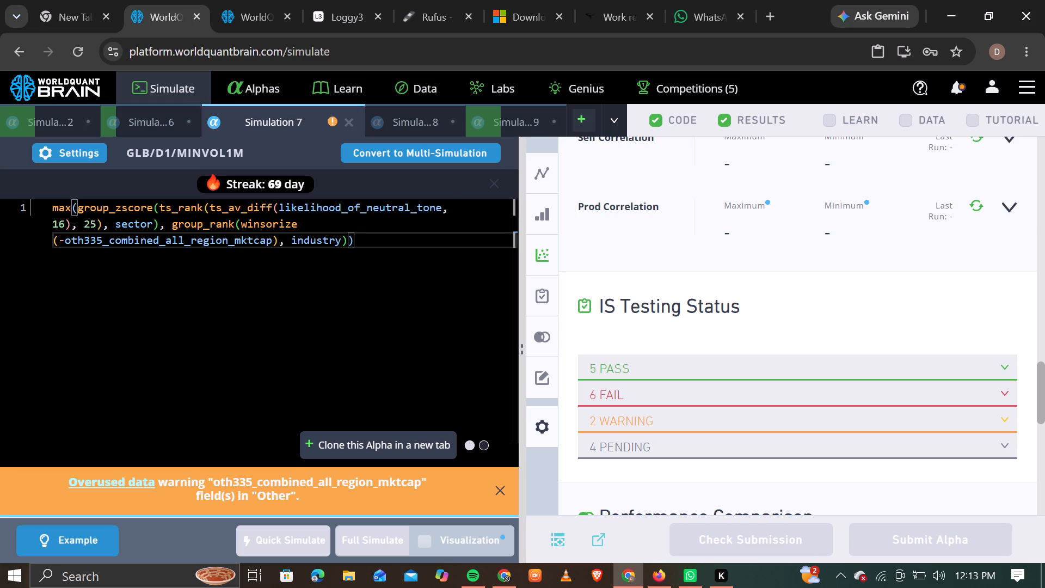
key(ctrl+a)
key(BackSpace)
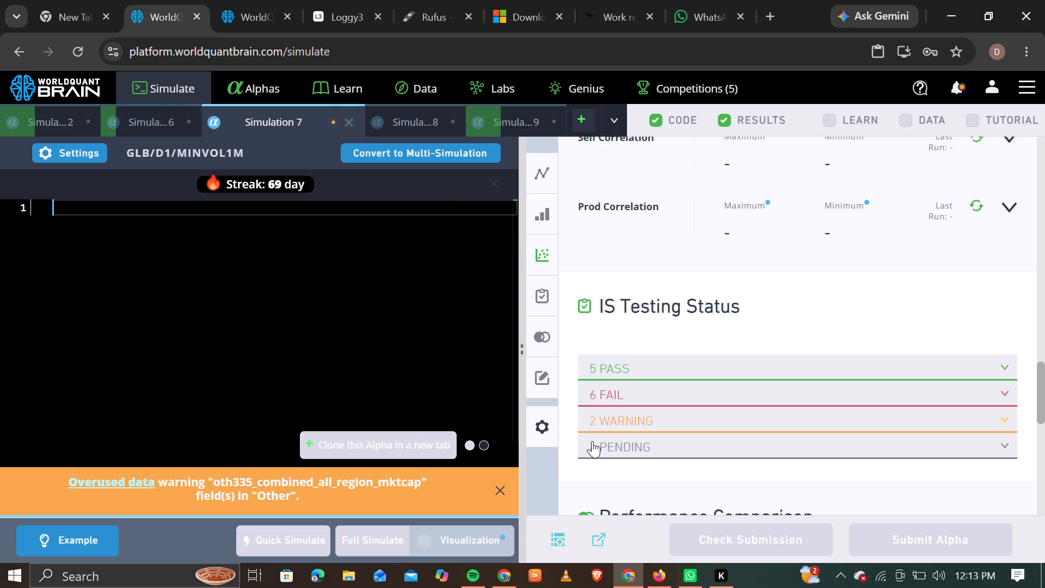
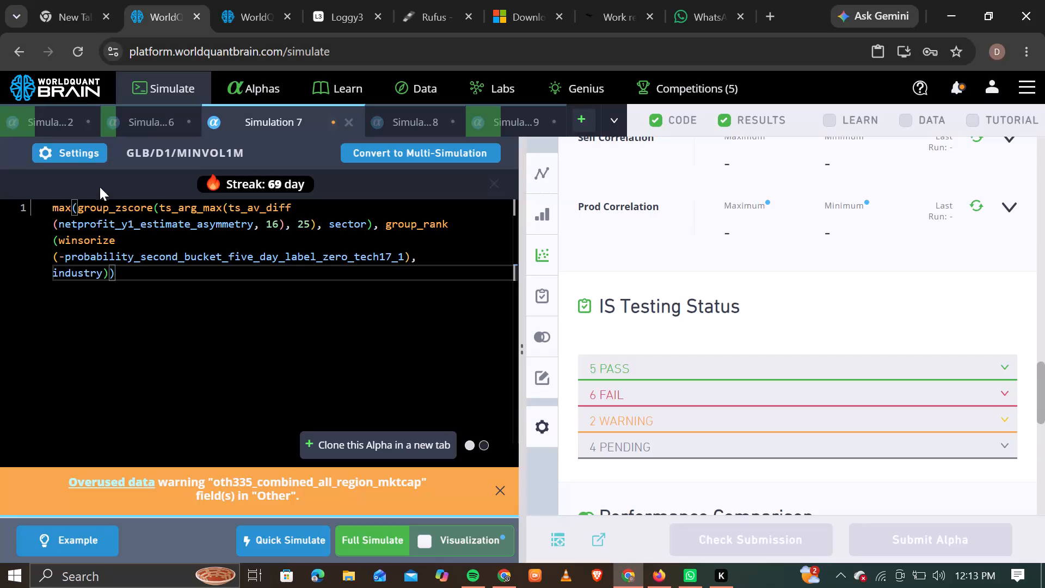
Replace netprofit_y1_estimate_asymmetry in Simulation 7's expression with fnd17_arevchg, copied from the second page of data-field search results, and run a full simulation.
double_click(129, 225)
click(247, 19)
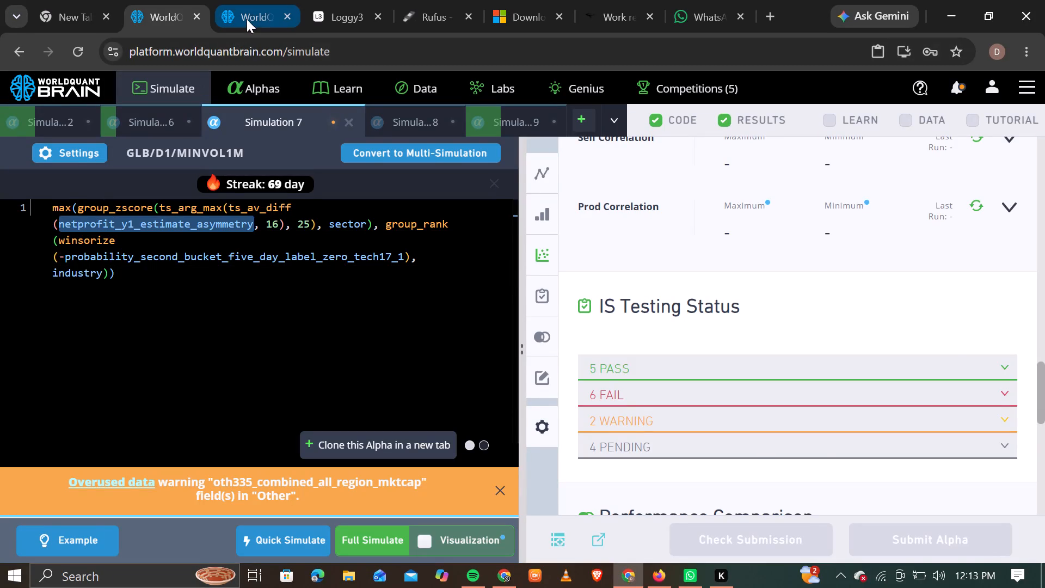
scroll(320, 401, down, 7)
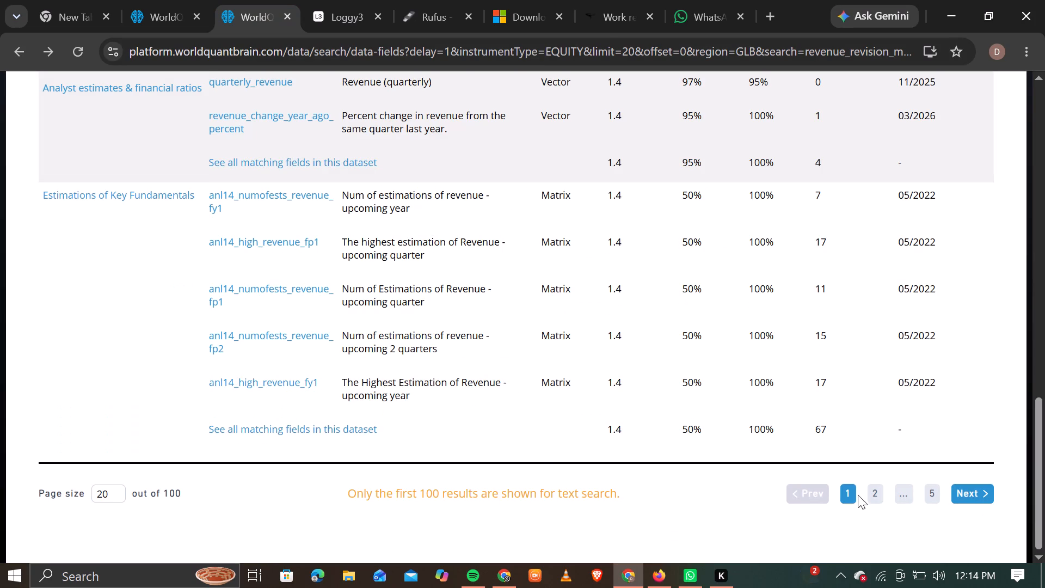
click(875, 493)
scroll(298, 378, down, 3)
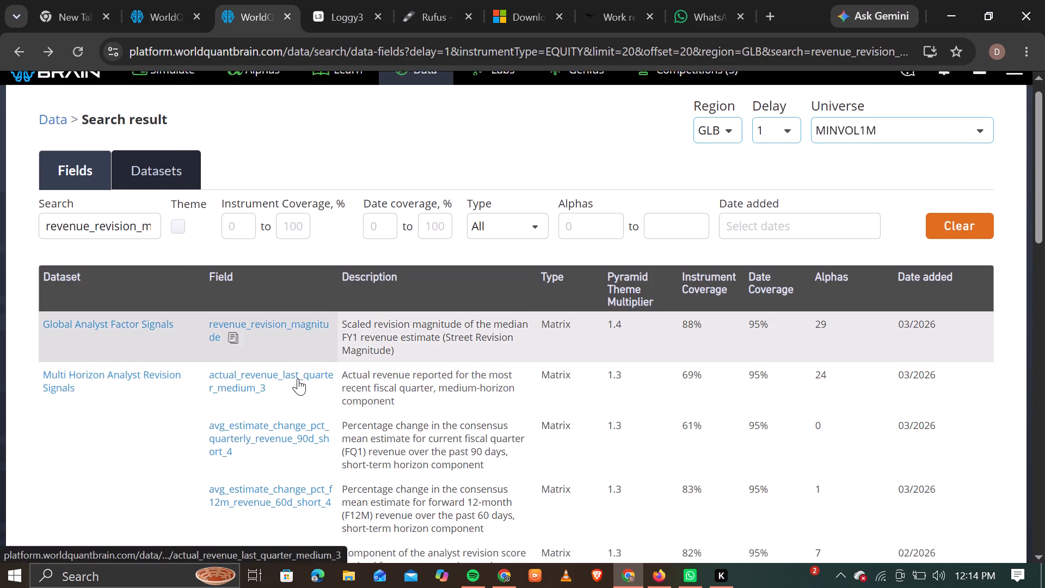
scroll(298, 378, down, 4)
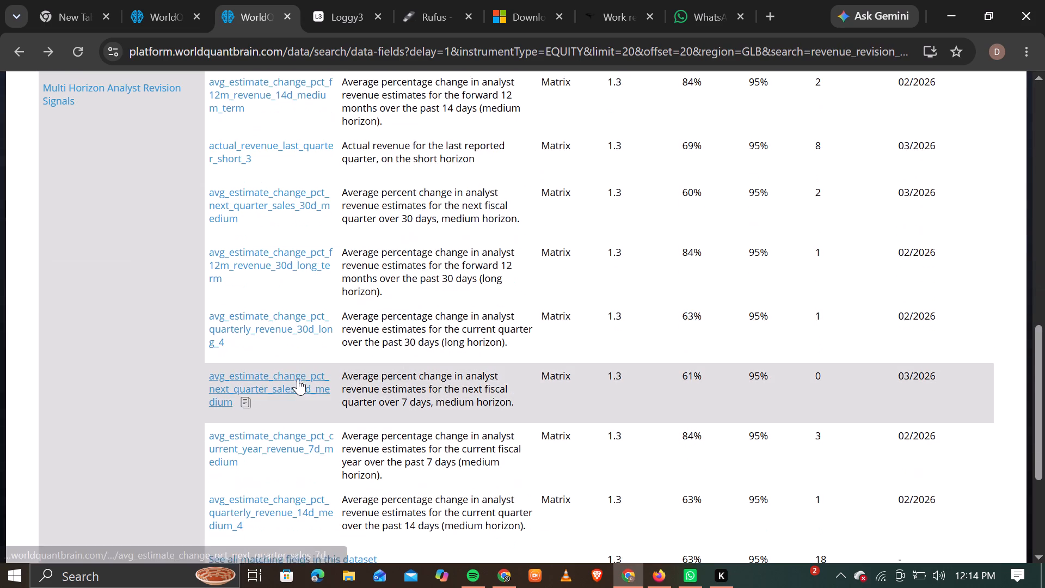
scroll(291, 414, down, 4)
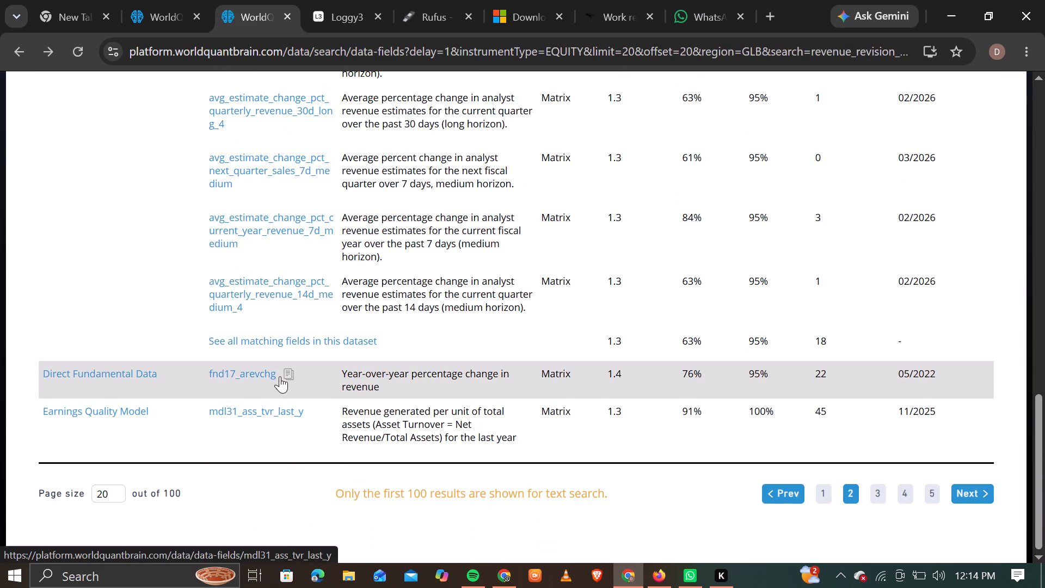
click(288, 375)
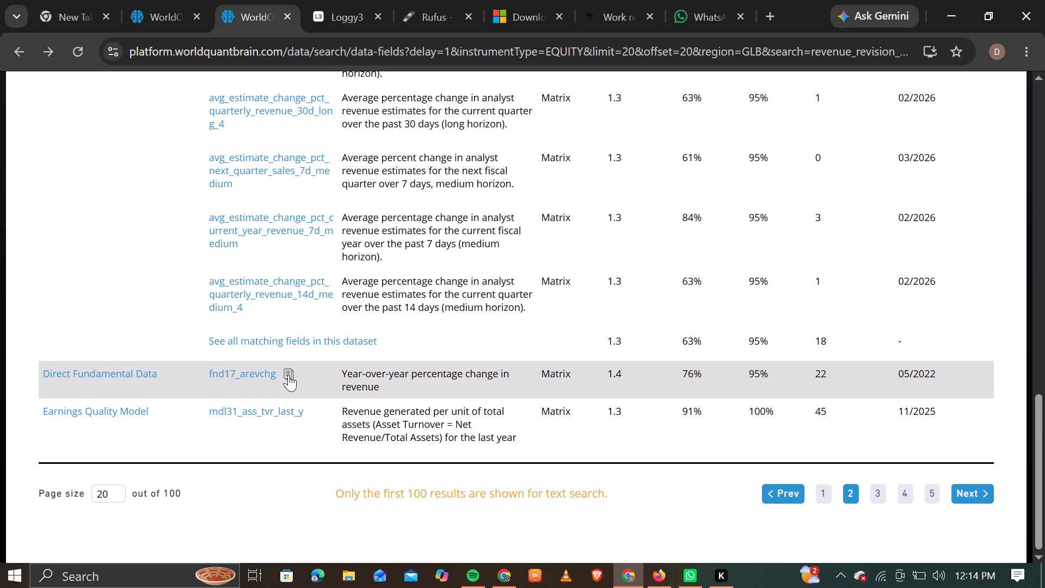
click(149, 16)
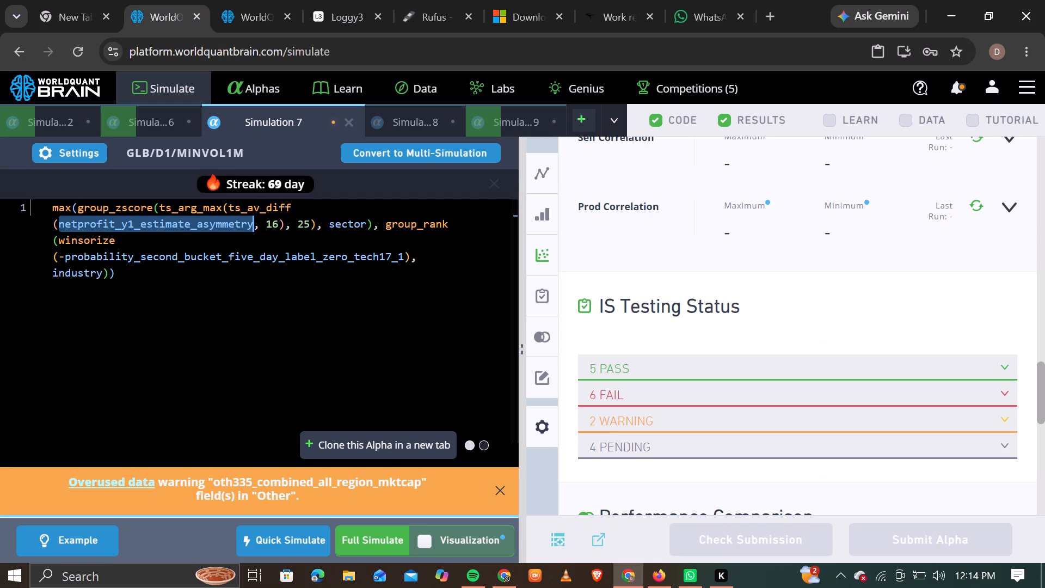
right_click(199, 217)
click(271, 302)
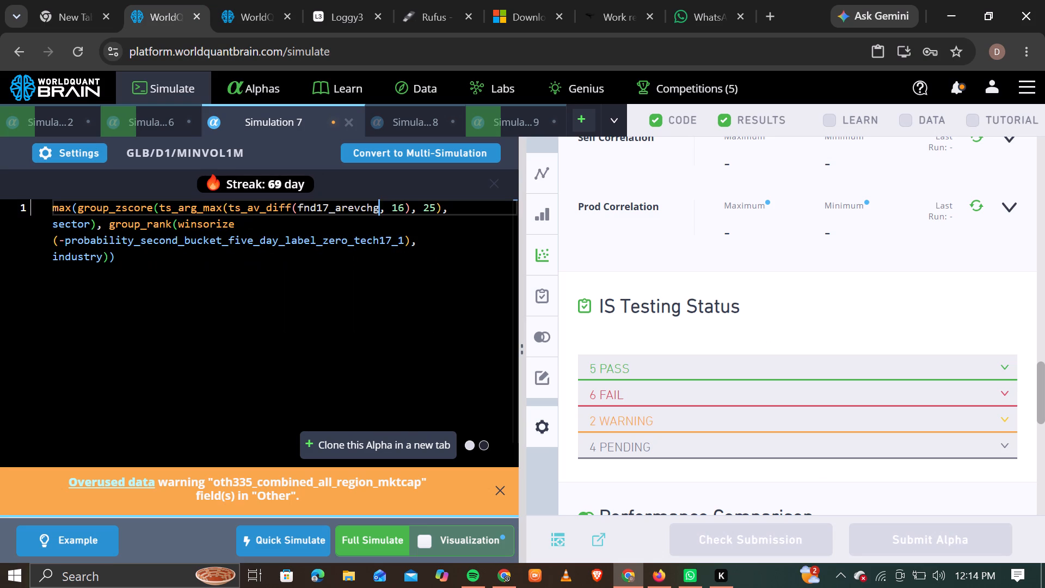
click(370, 543)
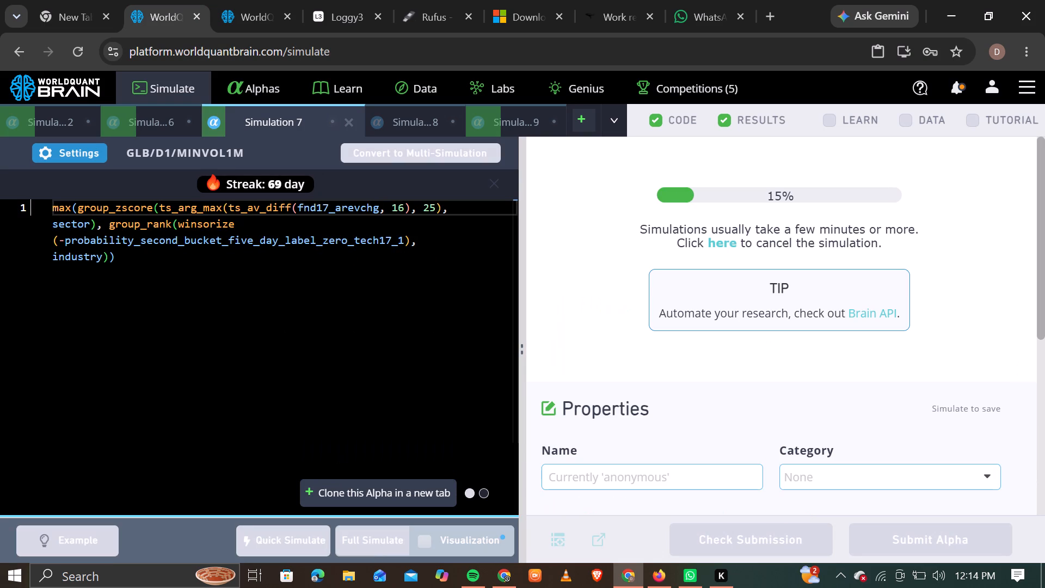
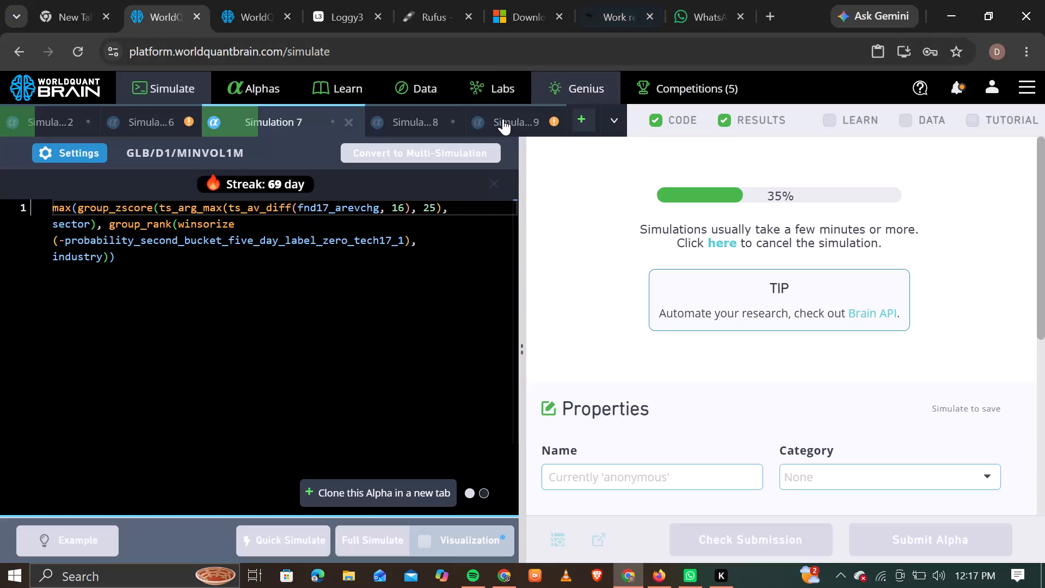
Check Simulation 9, the revenue_revision_component_medium variant, for submission, review its IS Testing Status and run its Prod Correlation.
click(503, 119)
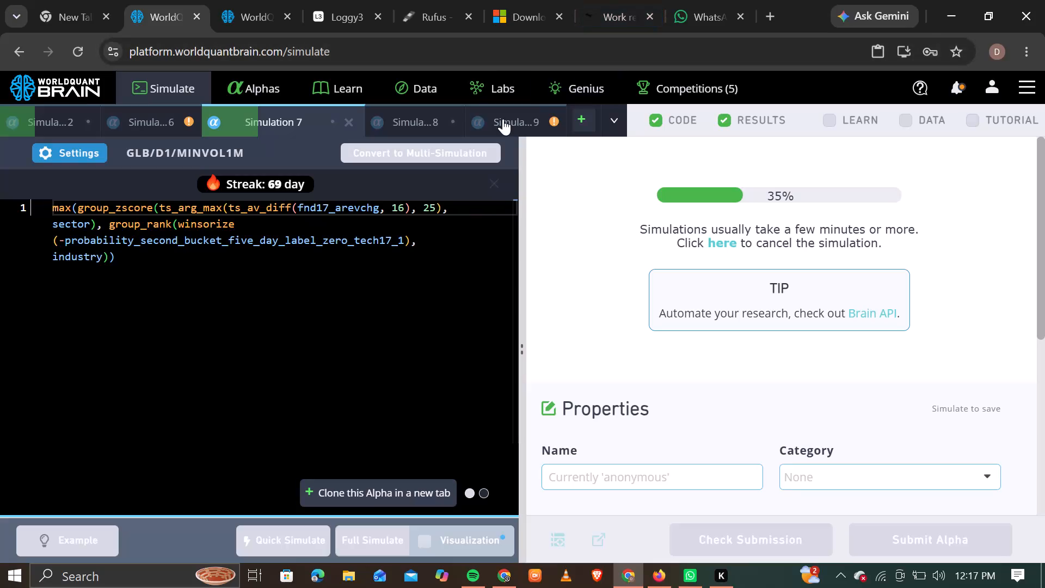
click(724, 537)
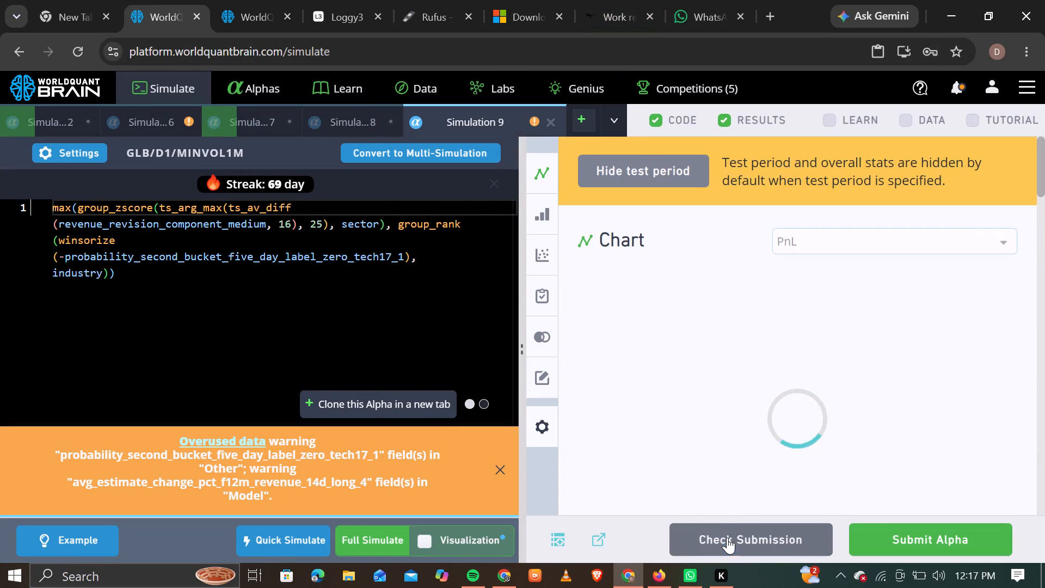
scroll(782, 370, down, 14)
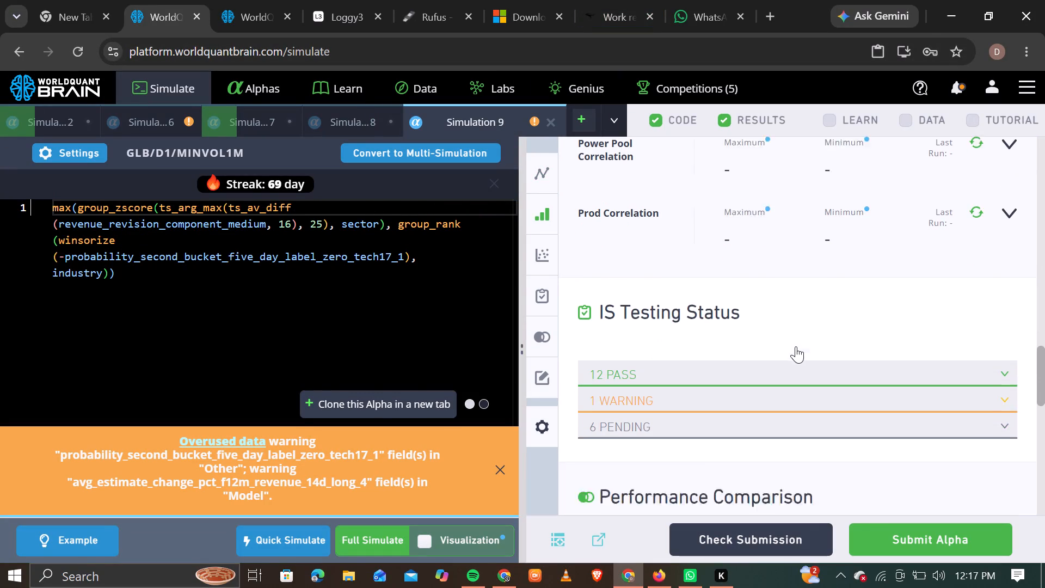
scroll(908, 249, up, 1)
click(976, 239)
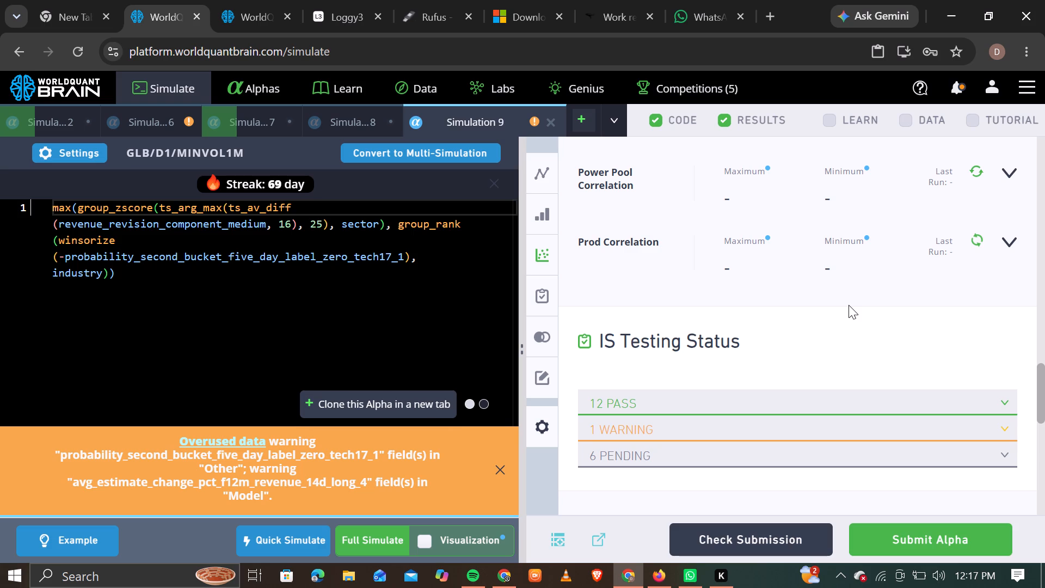
click(255, 349)
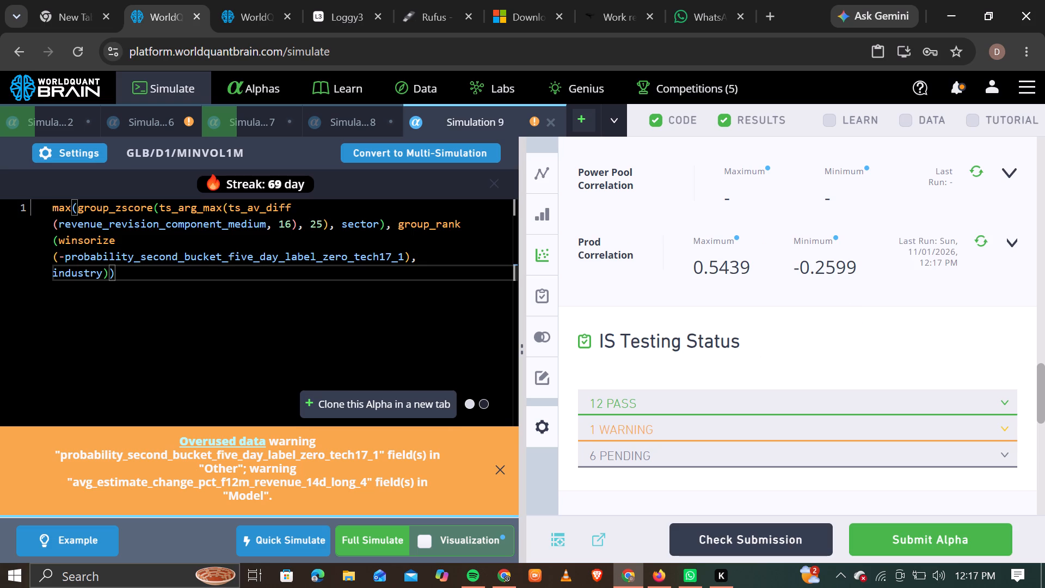
key(ctrl+a)
right_click(82, 229)
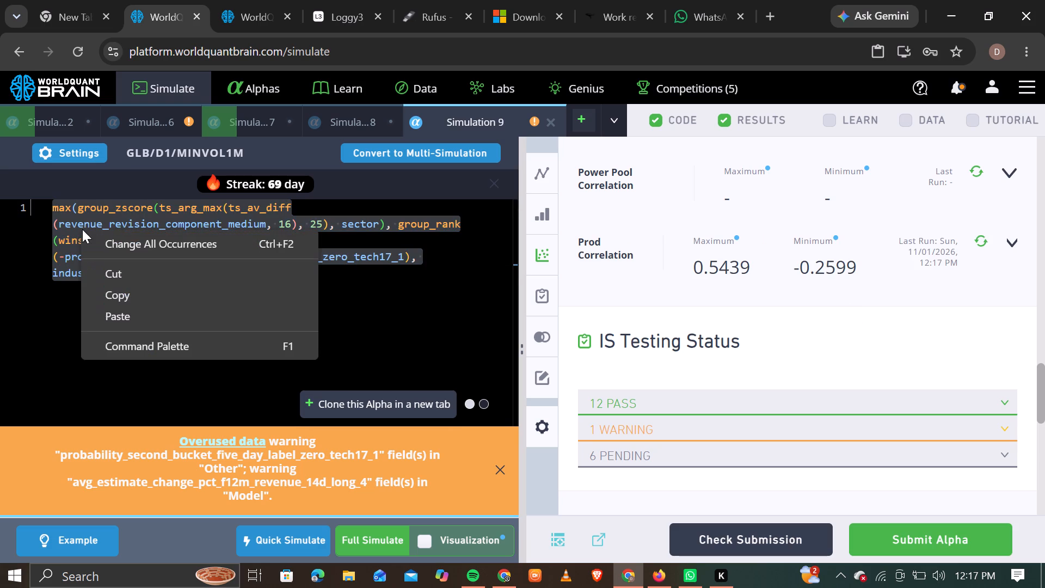
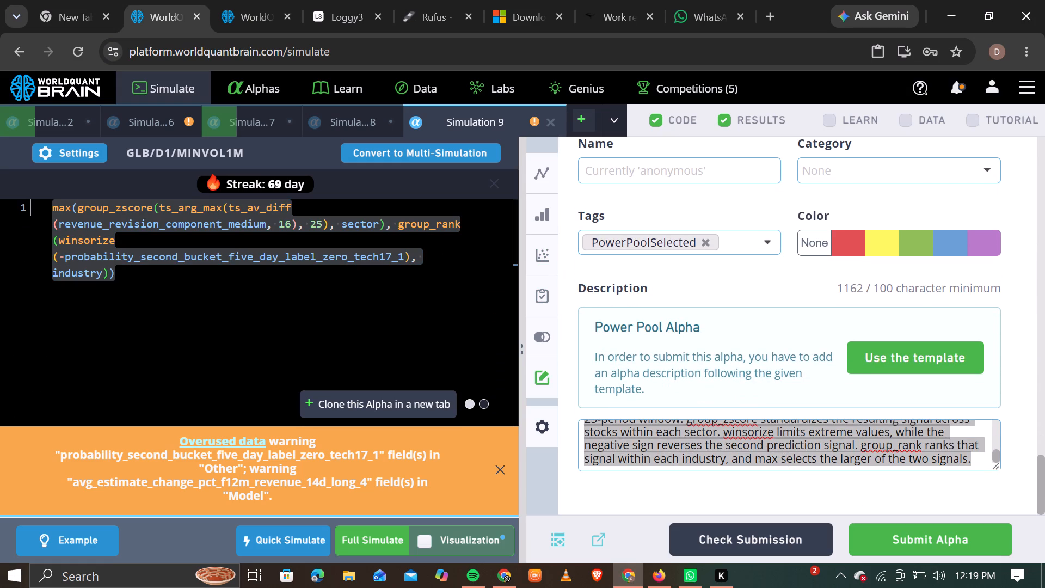
drag(981, 461, 982, 462)
key(BackSpace)
right_click(783, 450)
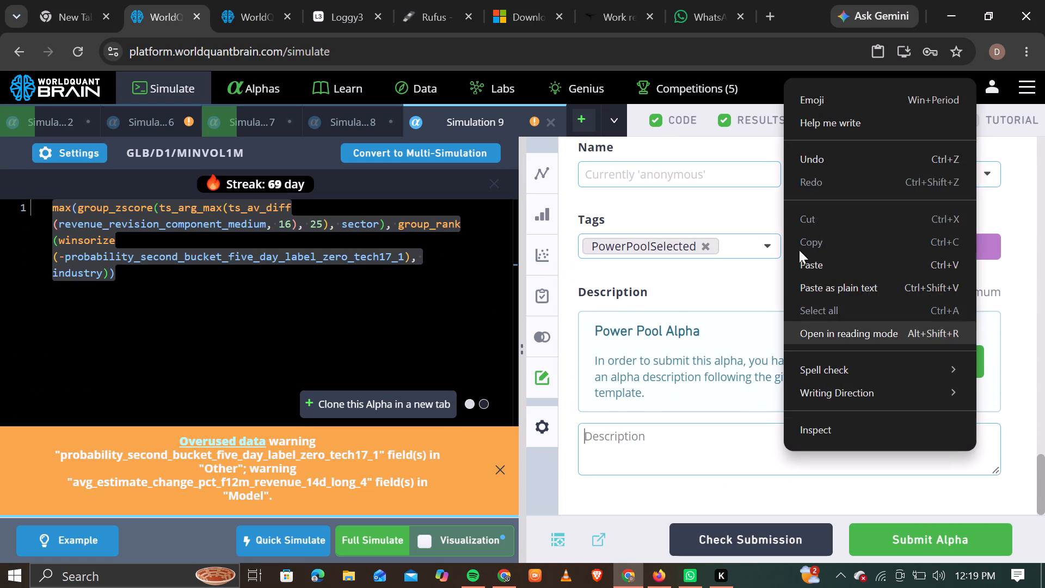
click(838, 266)
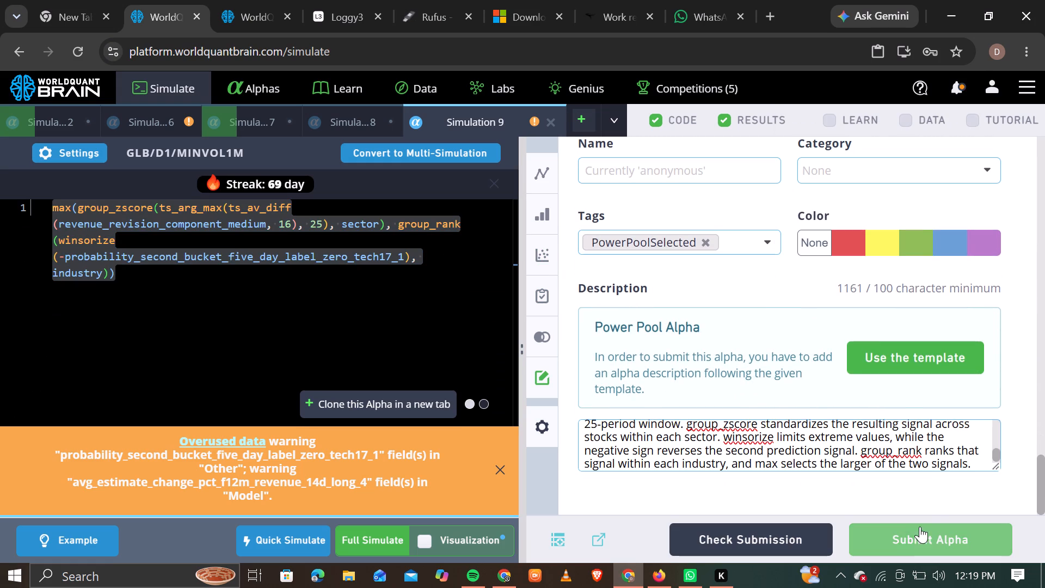
Submit the Simulation 9 alpha.
click(907, 536)
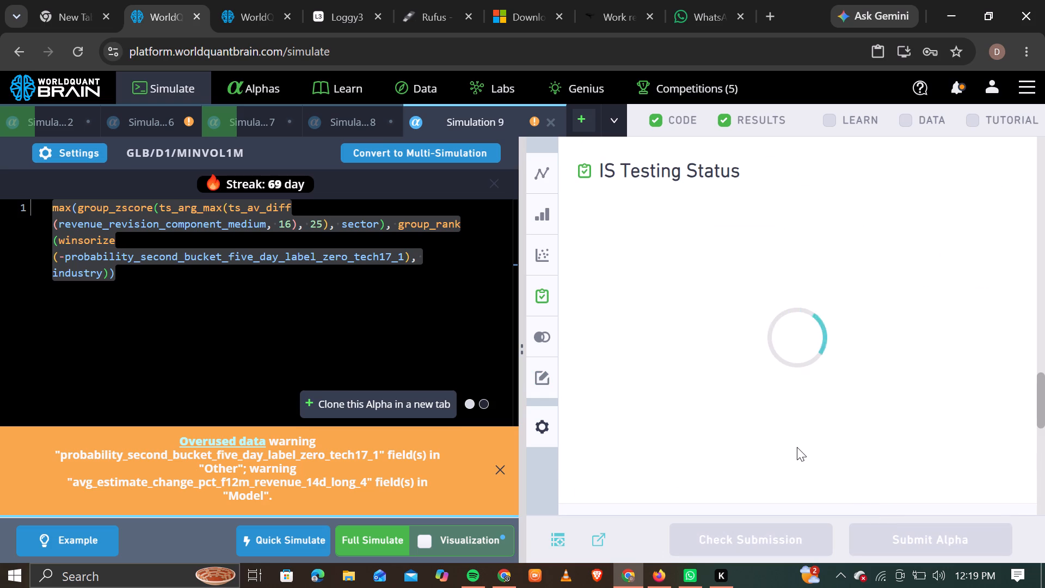
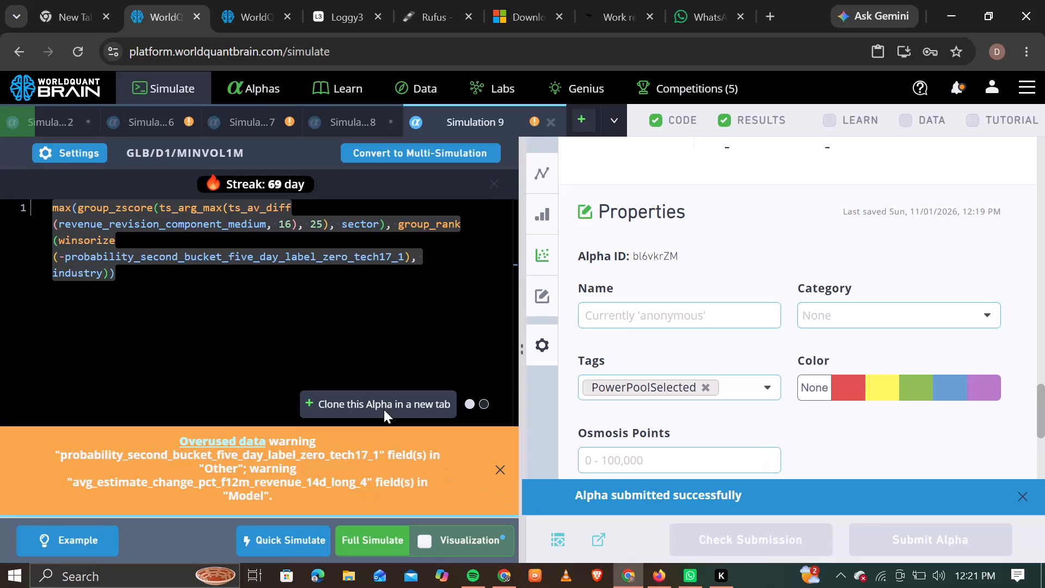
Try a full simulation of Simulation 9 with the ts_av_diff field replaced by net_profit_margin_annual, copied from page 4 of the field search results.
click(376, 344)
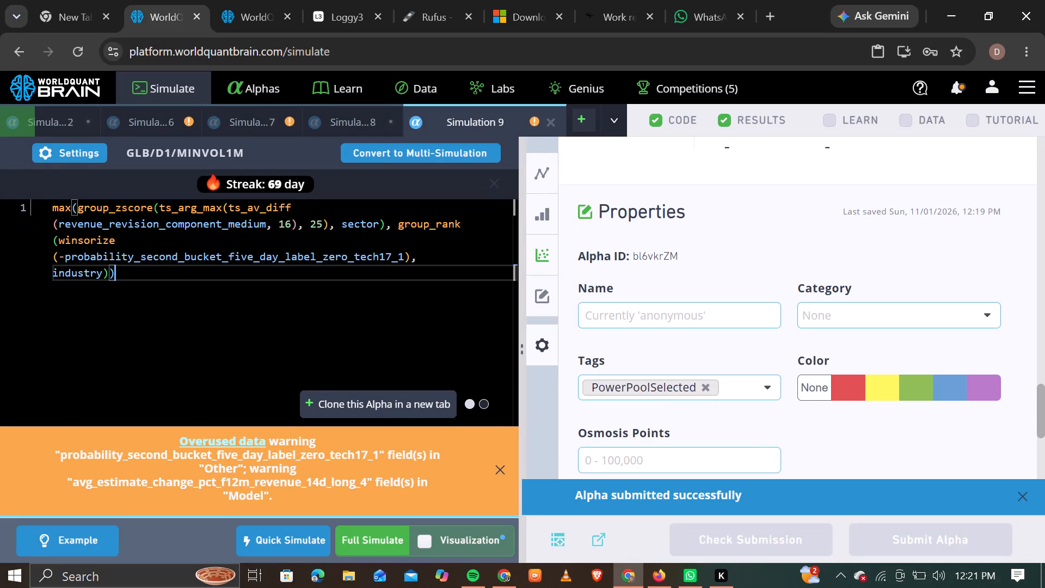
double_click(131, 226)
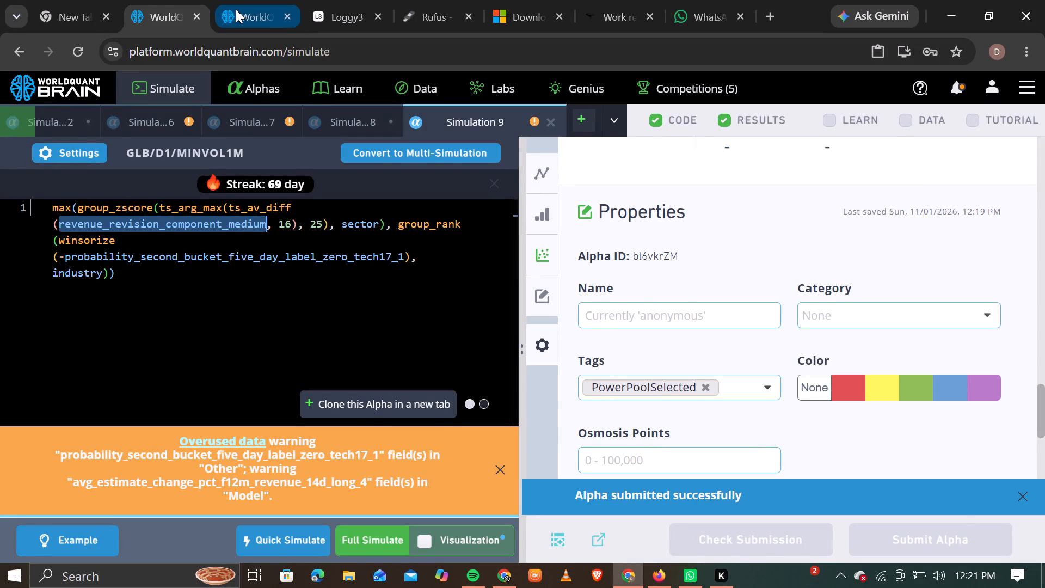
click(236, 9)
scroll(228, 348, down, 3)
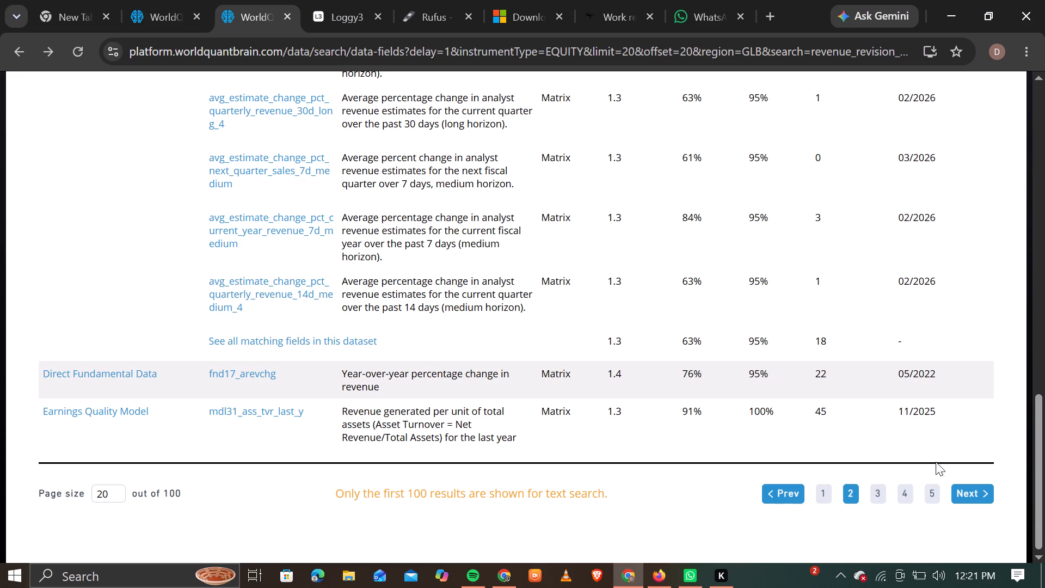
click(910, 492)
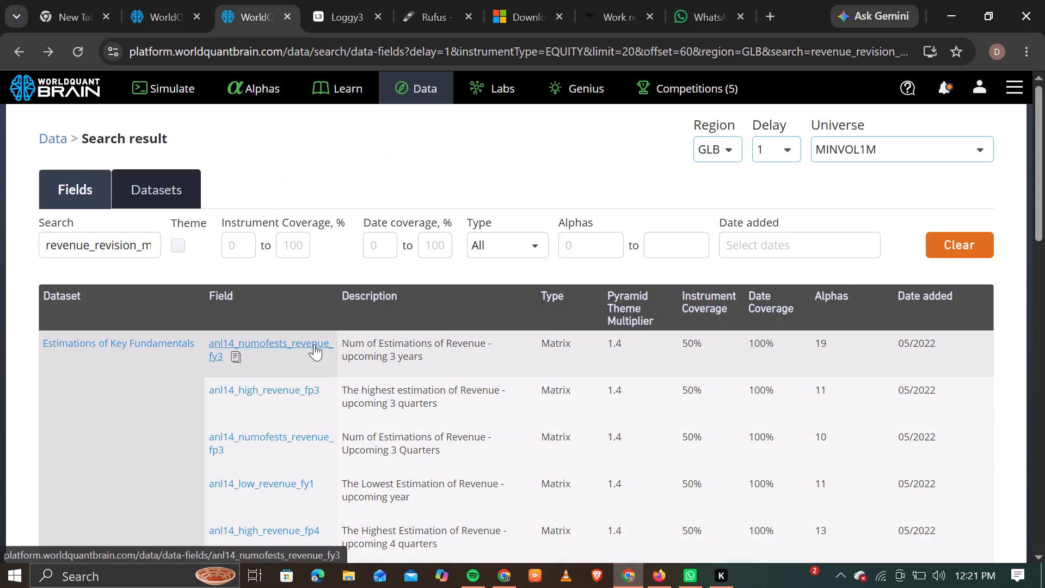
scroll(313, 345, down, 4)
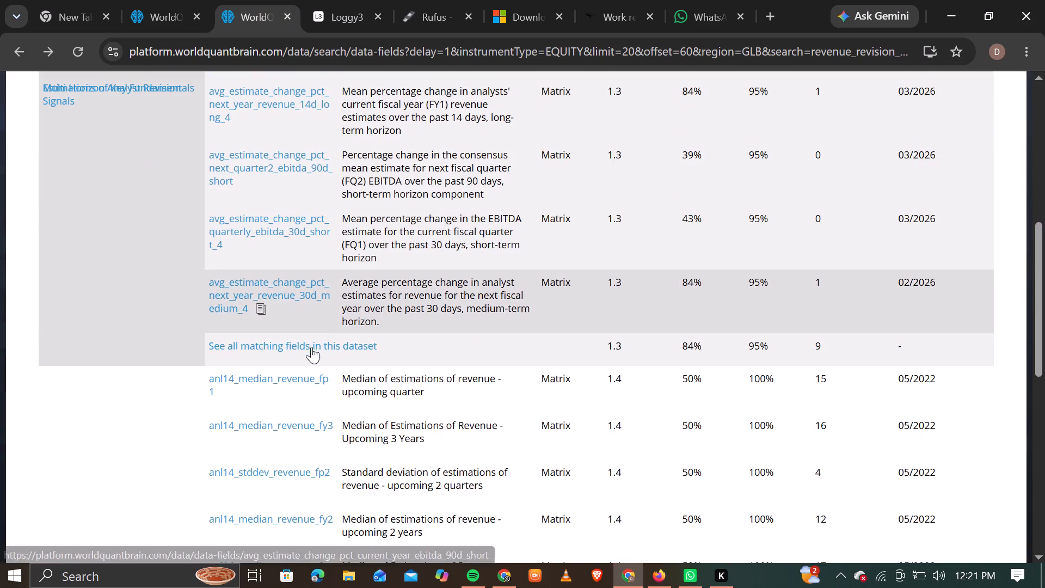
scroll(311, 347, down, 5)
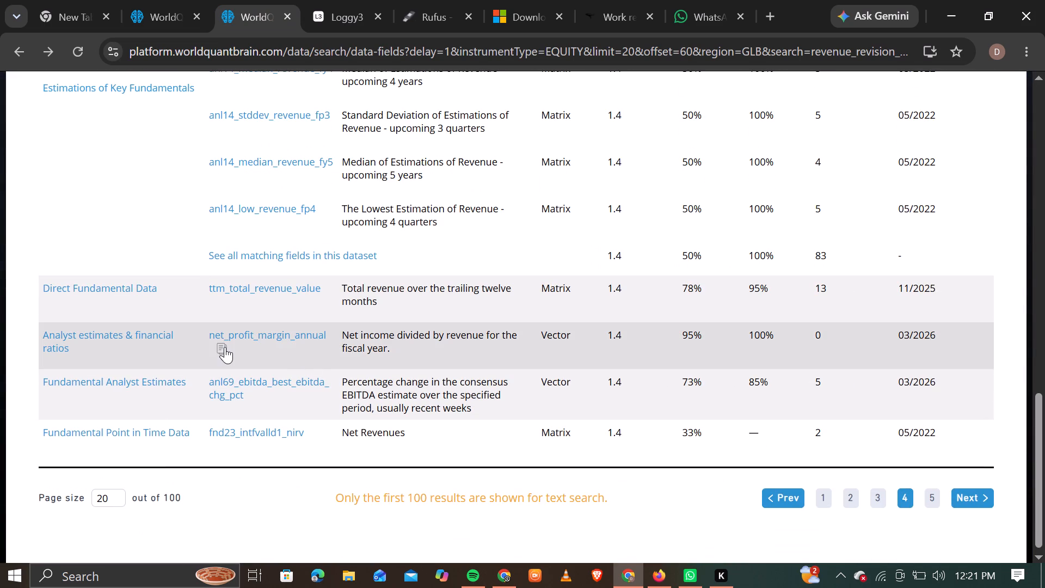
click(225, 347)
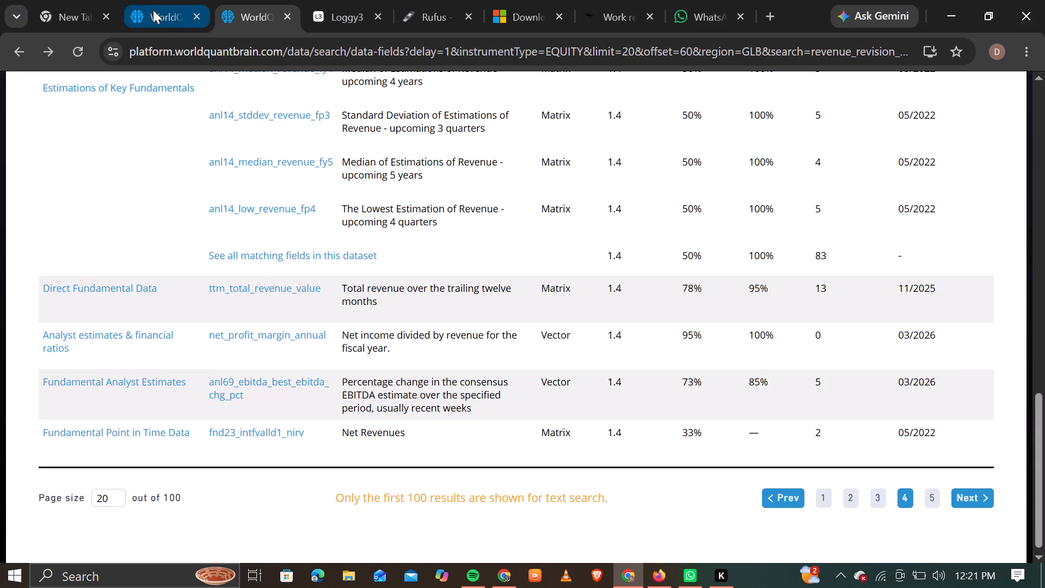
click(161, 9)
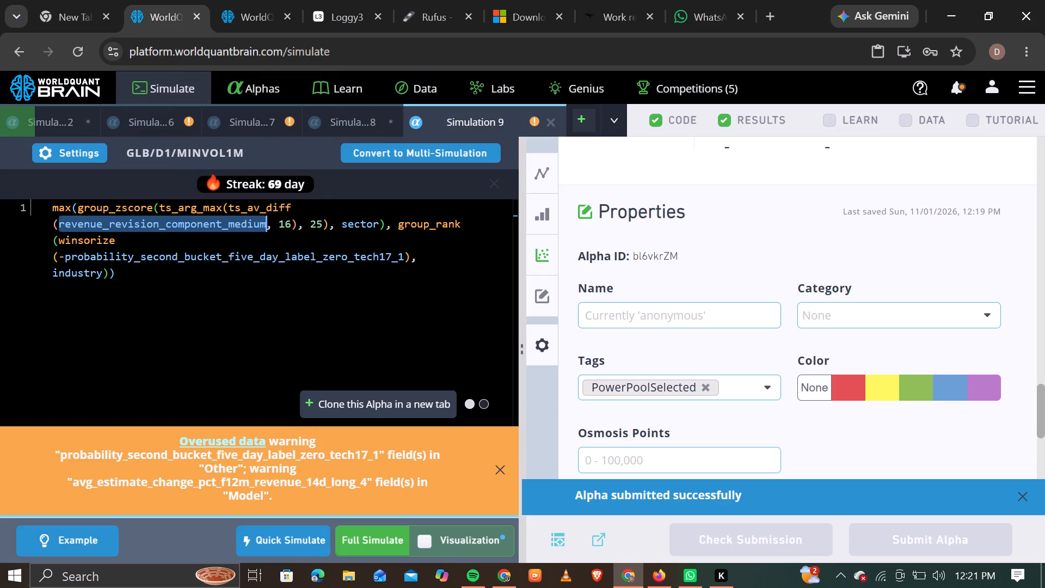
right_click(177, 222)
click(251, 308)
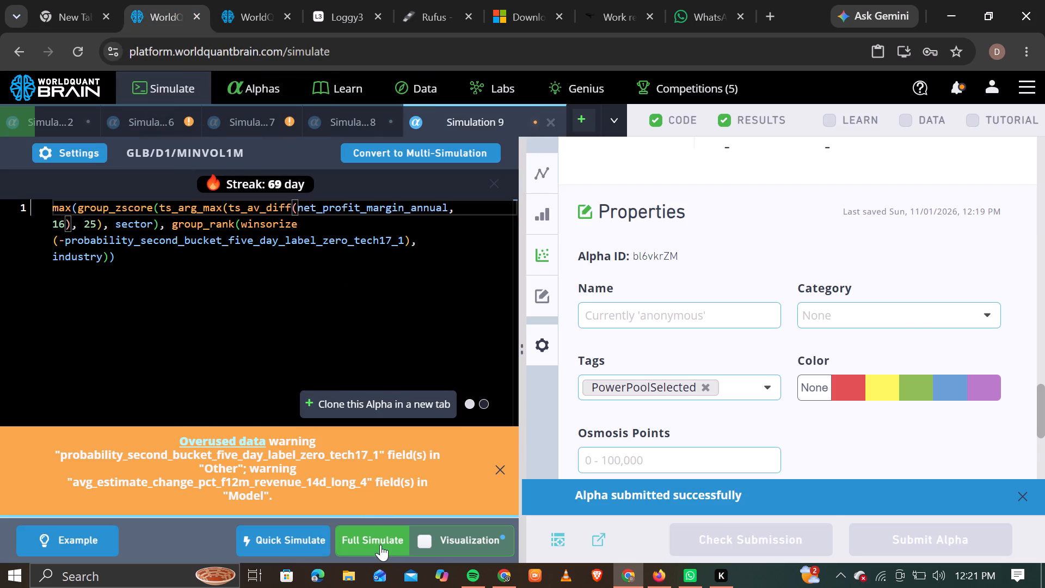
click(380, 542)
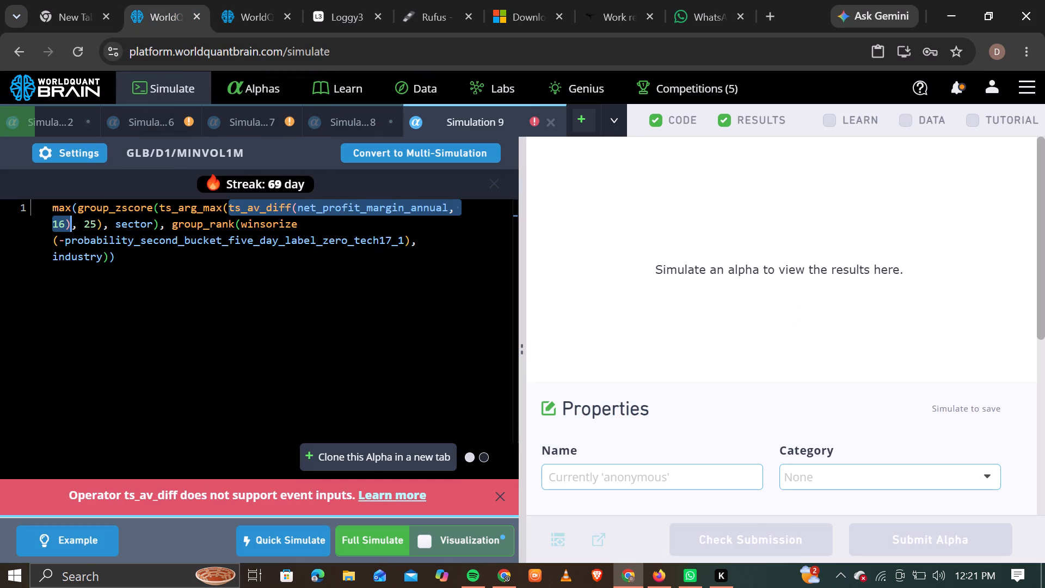
Replace the ts_av_diff field in Simulation 9 with ttm_total_revenue_value from the field search results and run a full simulation.
double_click(334, 210)
click(253, 4)
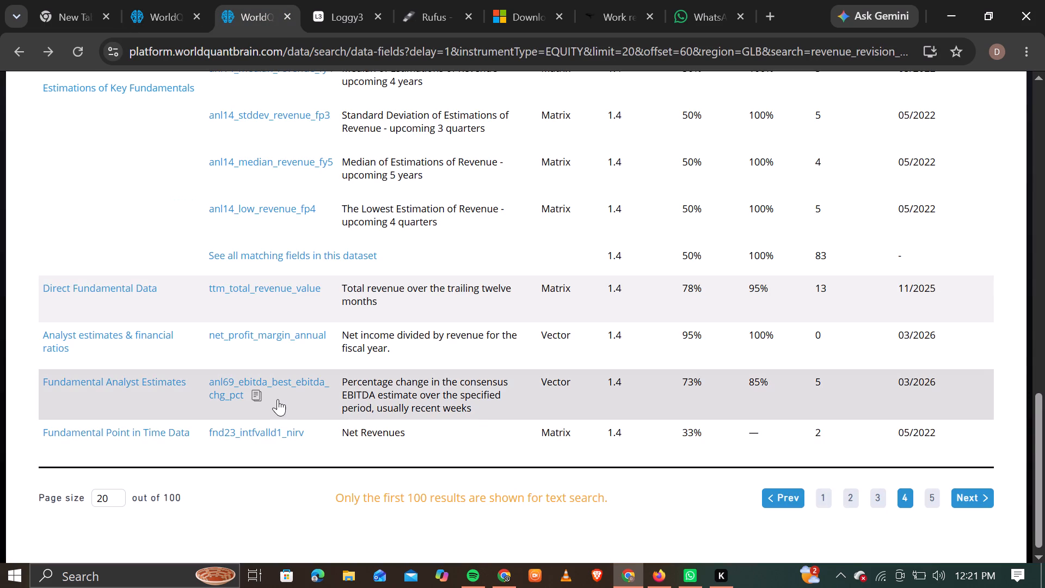
click(220, 304)
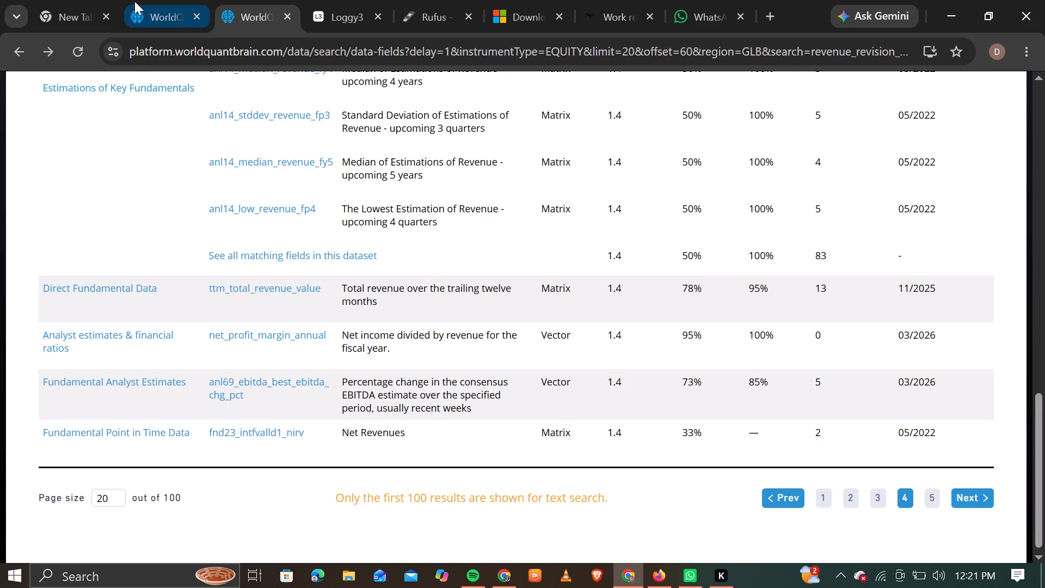
click(146, 4)
right_click(329, 201)
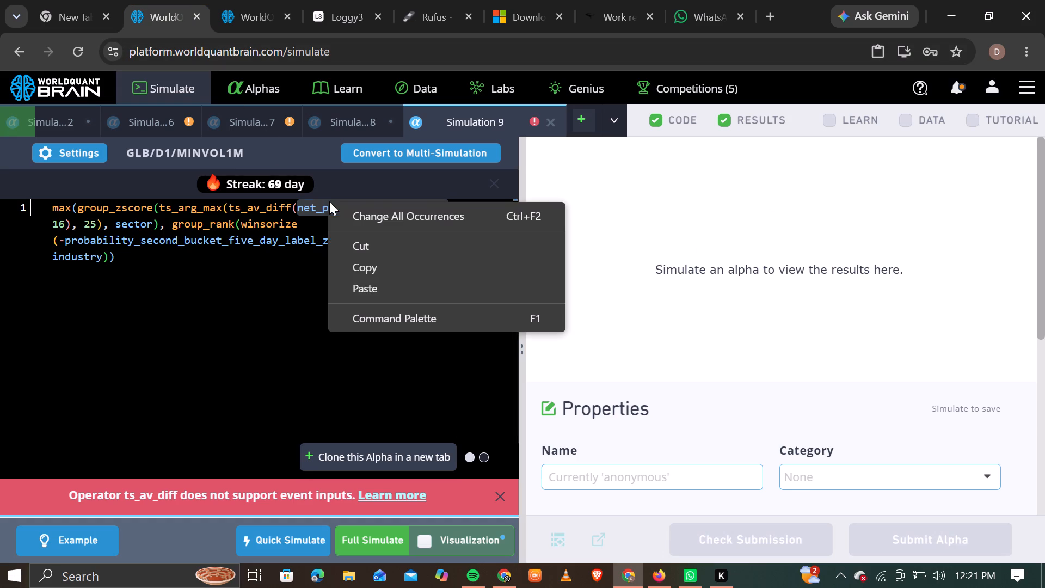
click(386, 277)
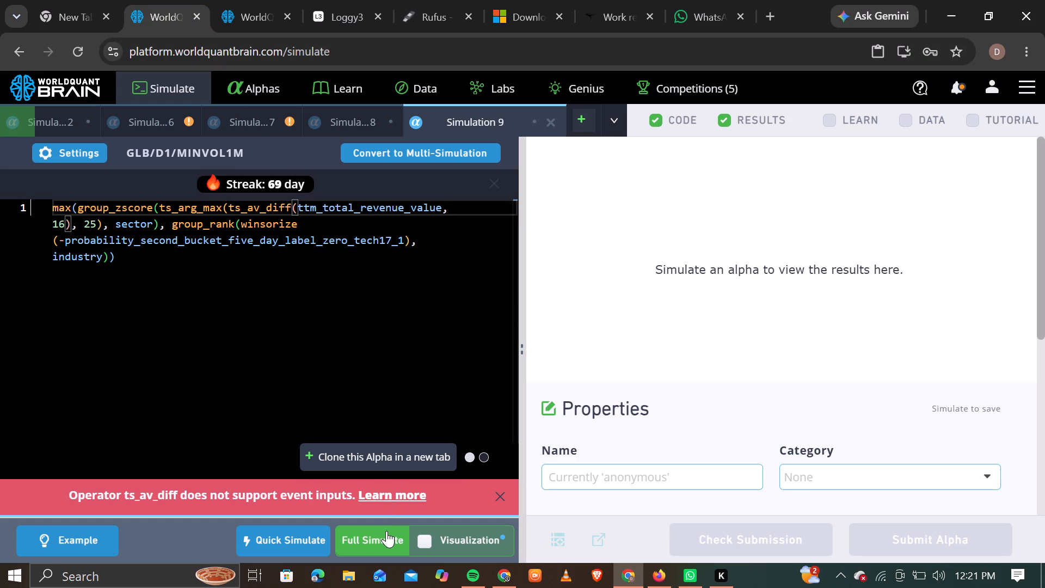
click(386, 531)
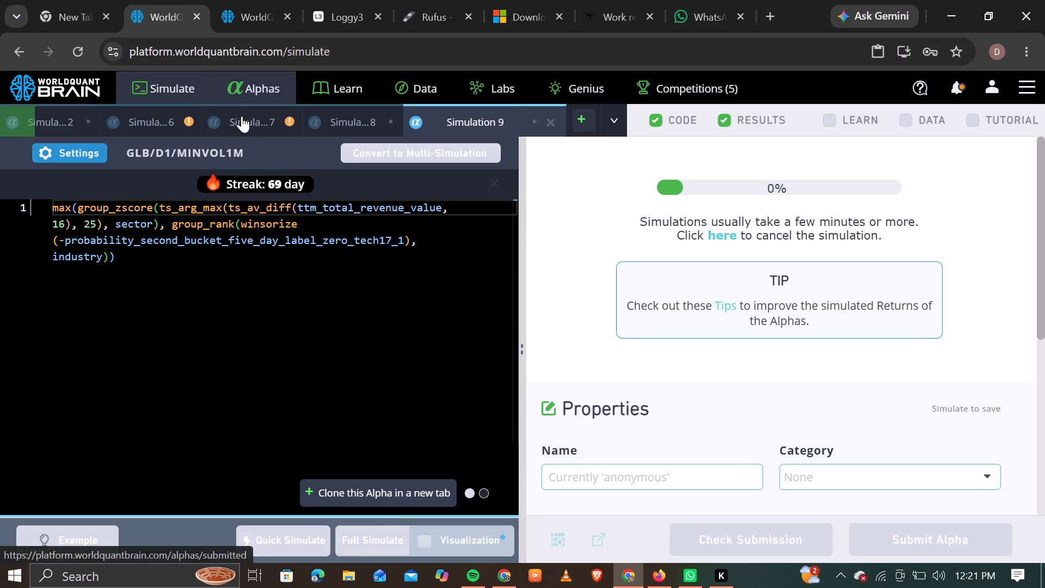
Show the test period for Simulation 7, check its IS testing status and run its Prod Correlation.
click(245, 118)
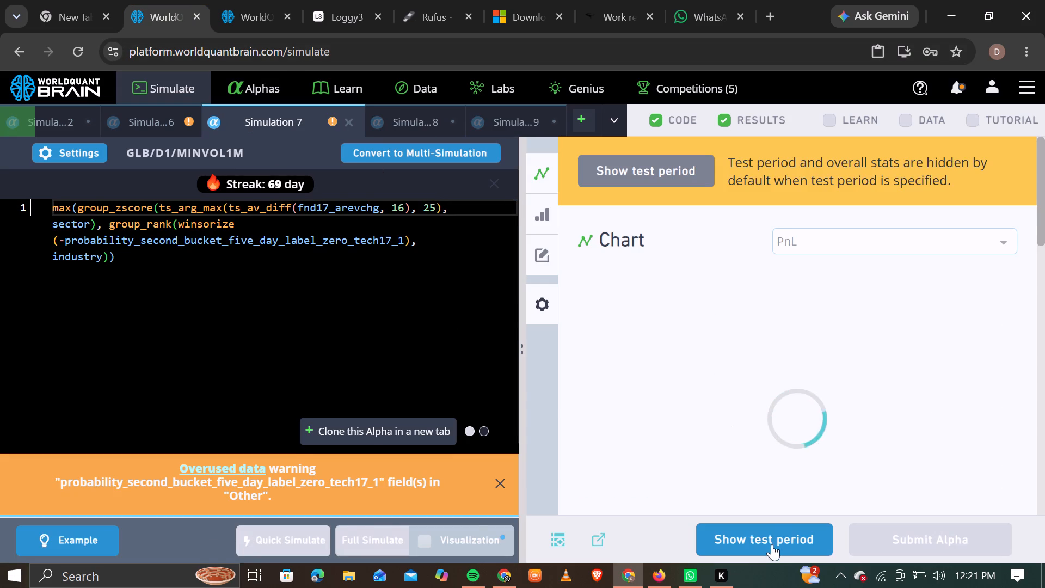
click(769, 543)
scroll(765, 402, down, 9)
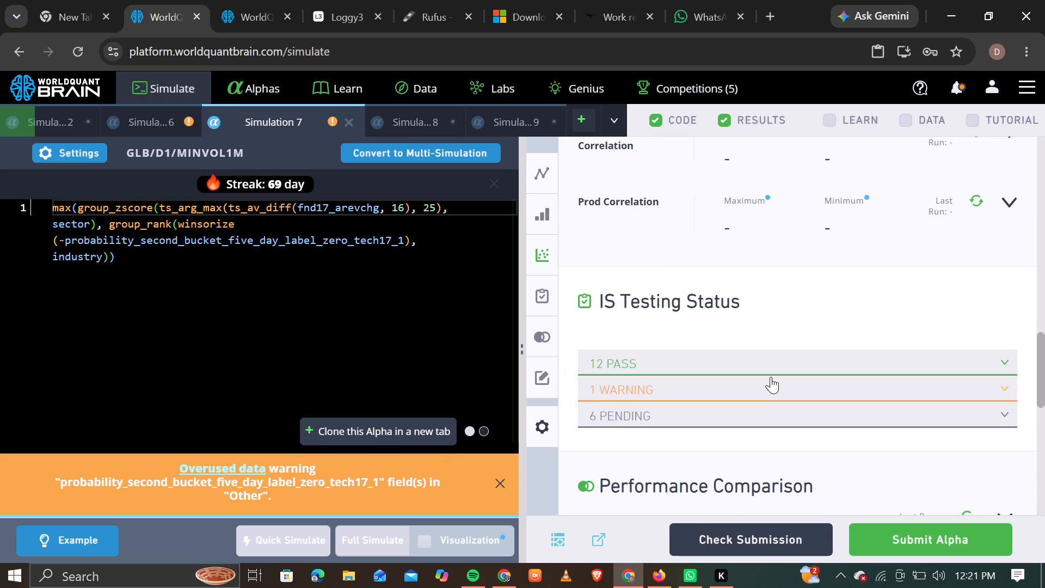
click(976, 203)
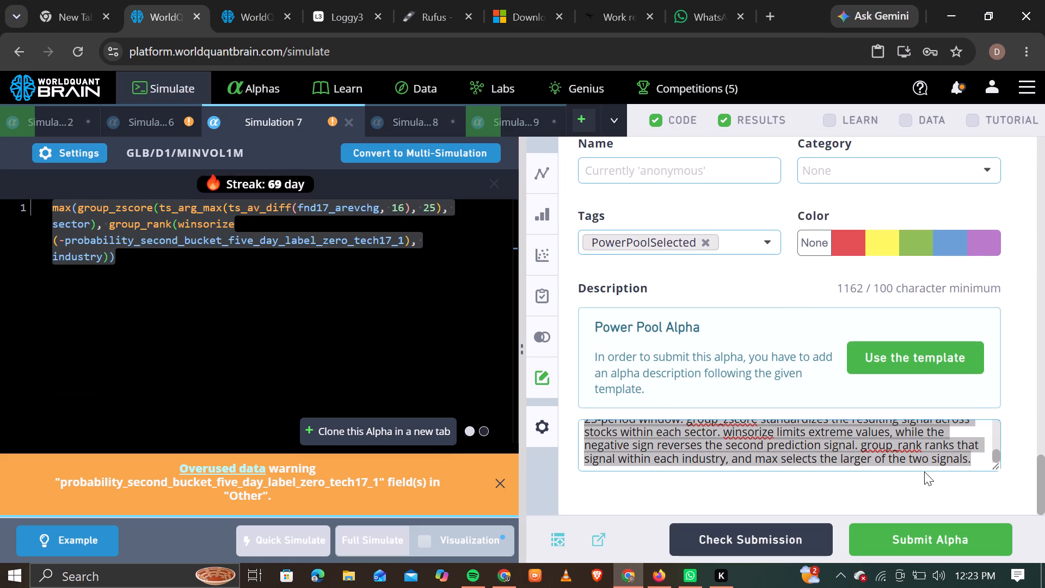
key(BackSpace)
right_click(783, 452)
click(815, 269)
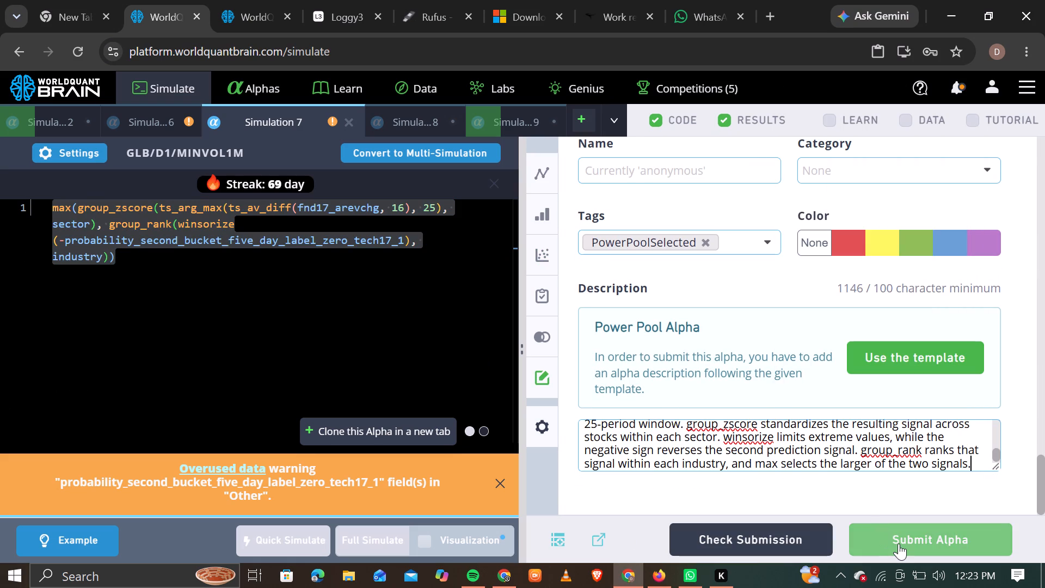
Submit the Simulation 7 alpha.
click(899, 543)
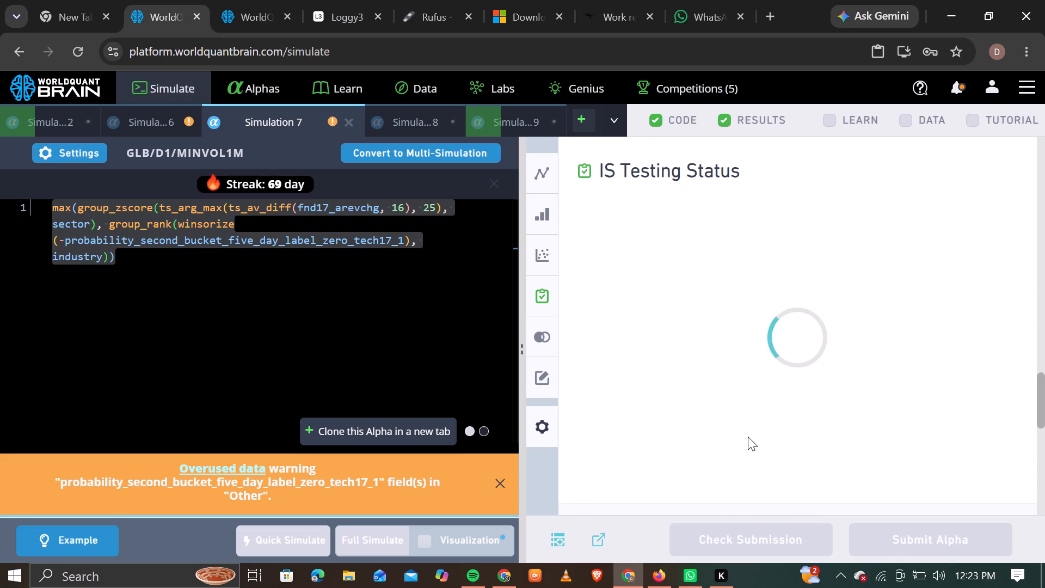
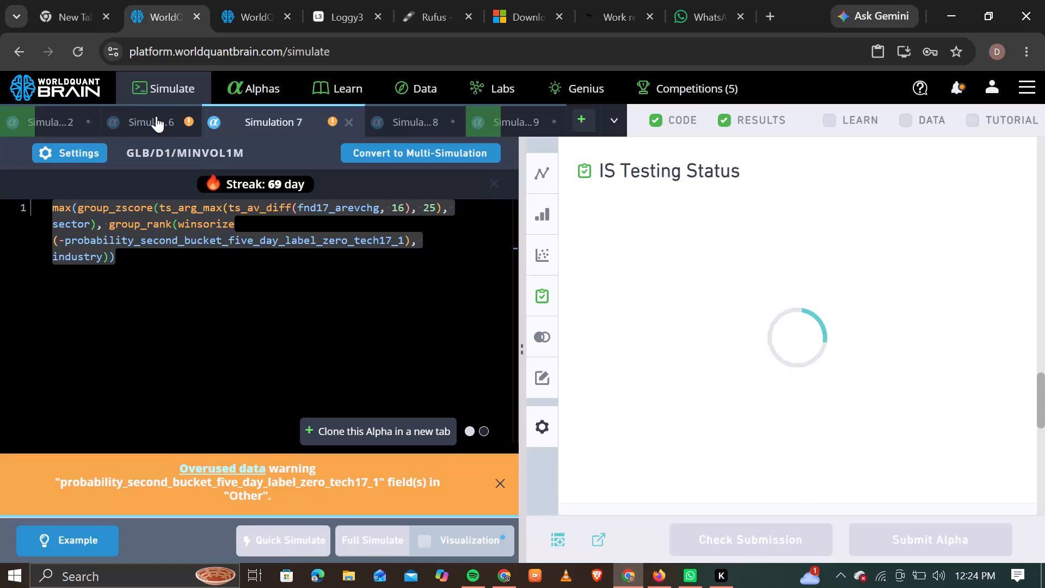
Reveal Simulation 6's test period and run its Prod Correlation check.
click(158, 123)
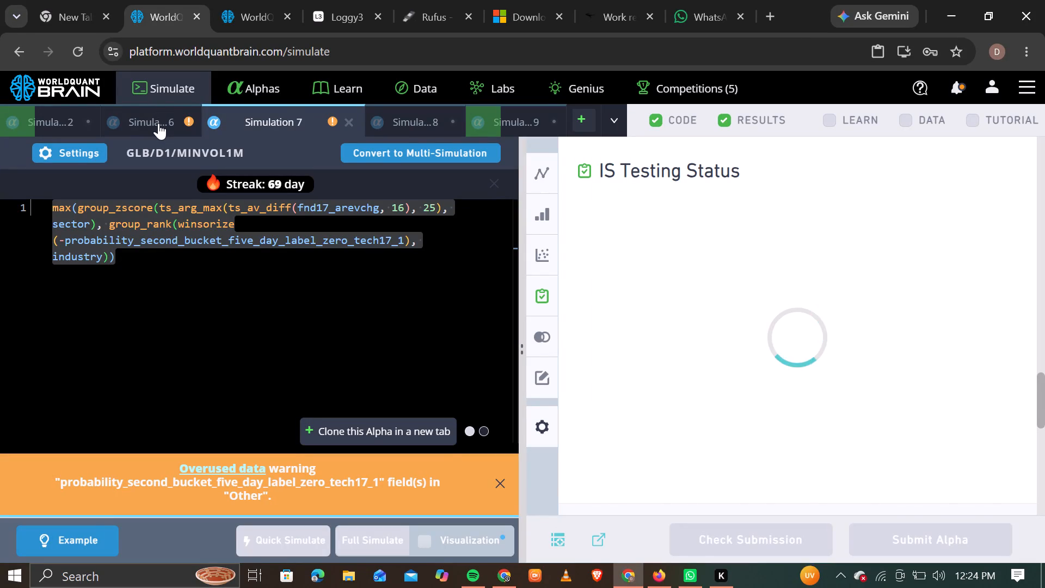
click(734, 536)
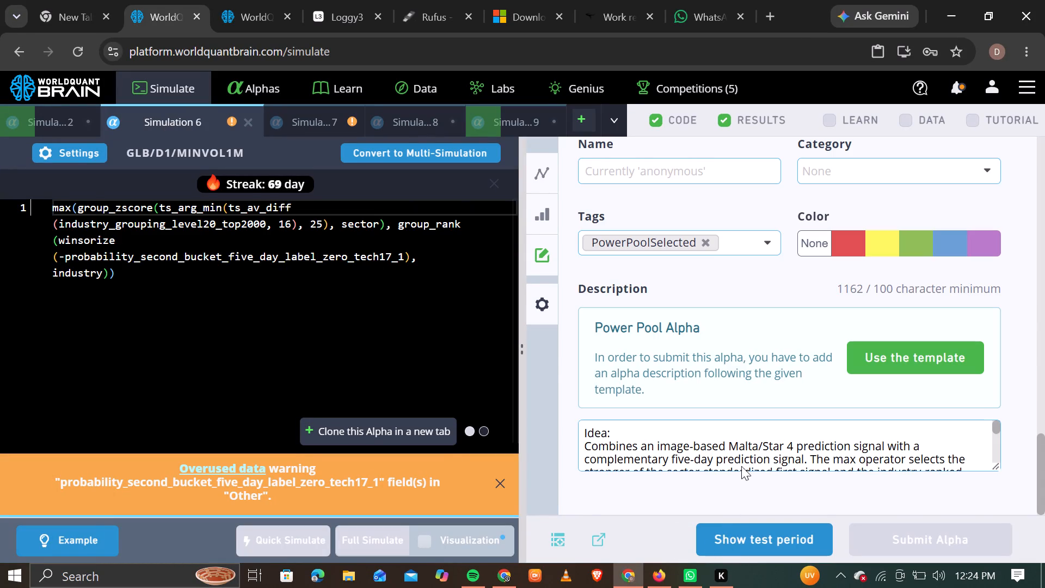
scroll(814, 336, down, 1)
scroll(814, 336, up, 3)
click(983, 285)
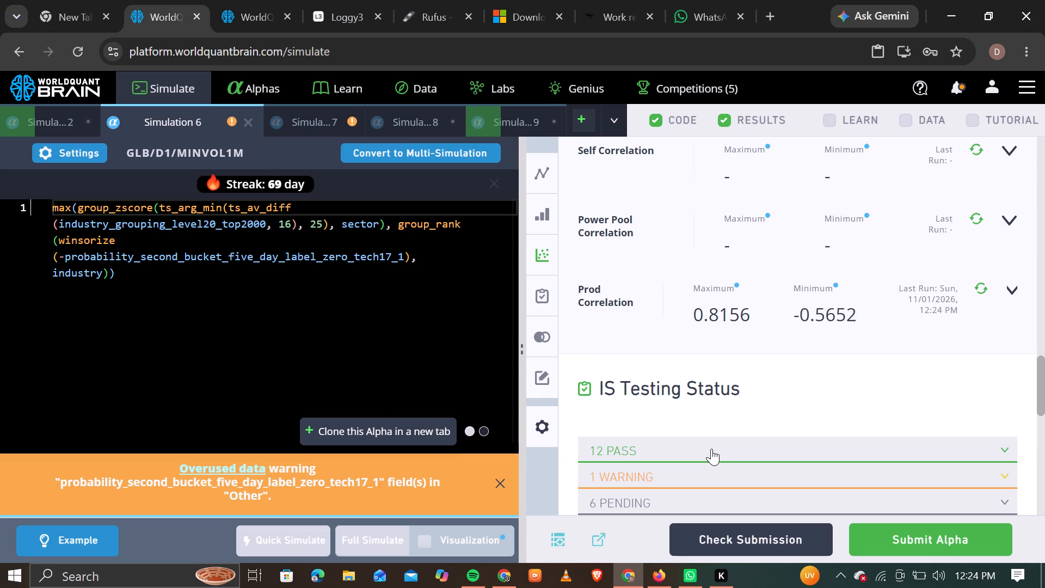
Replace Simulation 6's entire expression with a copy of Simulation 9's ttm_total_revenue_value expression.
double_click(140, 223)
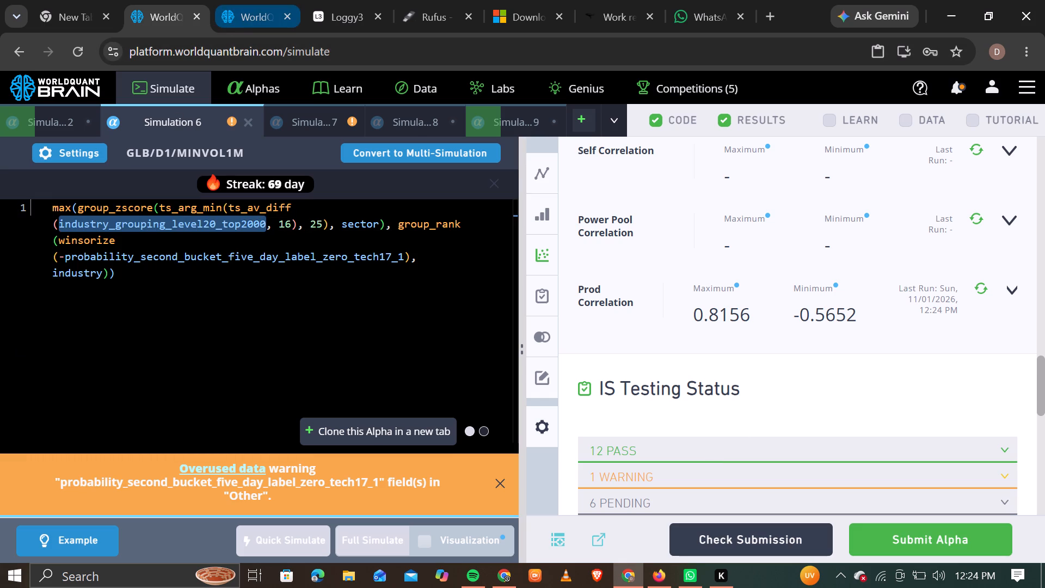
click(490, 117)
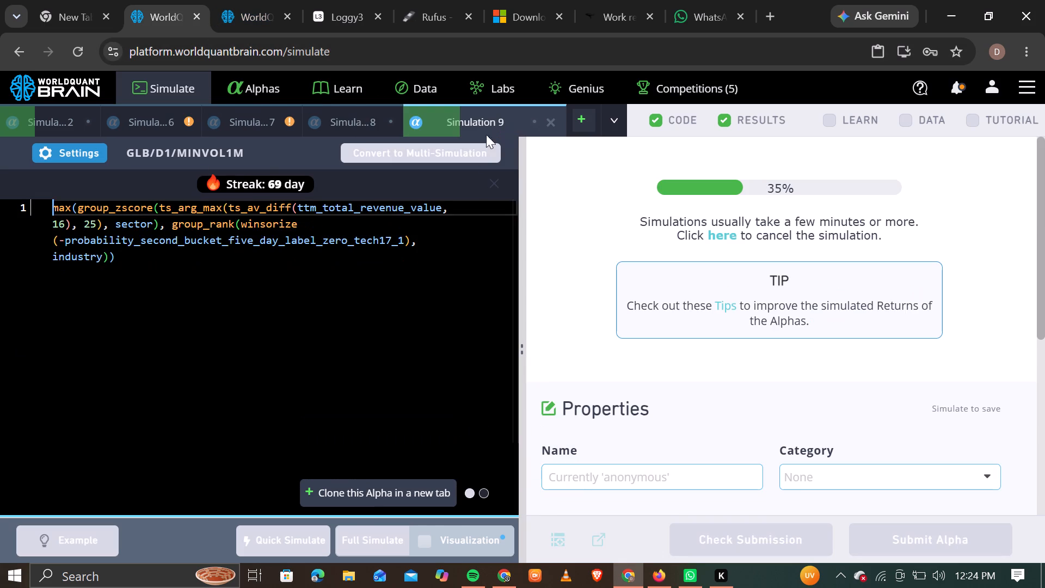
click(244, 317)
key(ctrl+a)
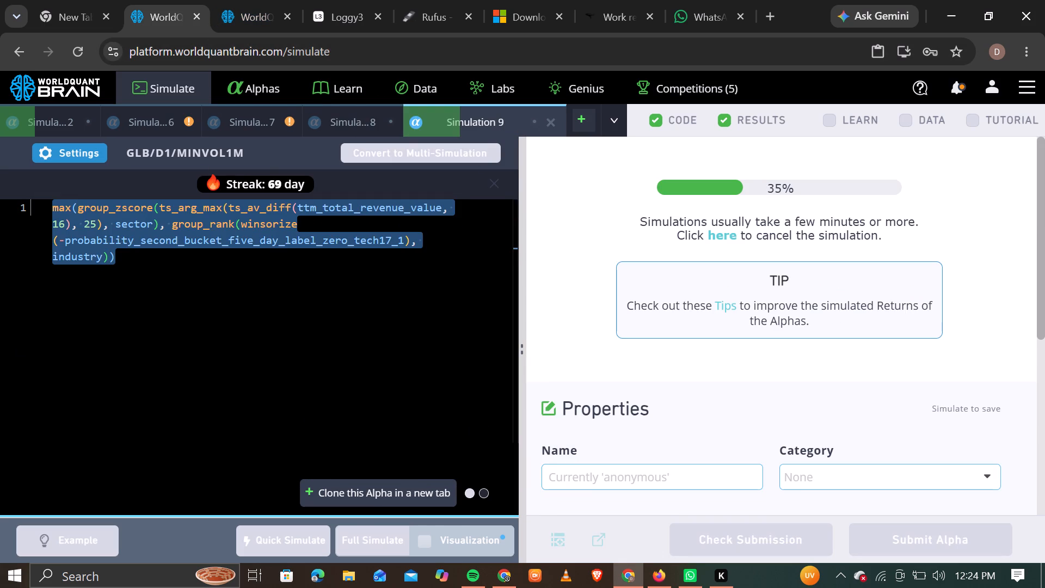
right_click(195, 237)
click(244, 302)
click(171, 118)
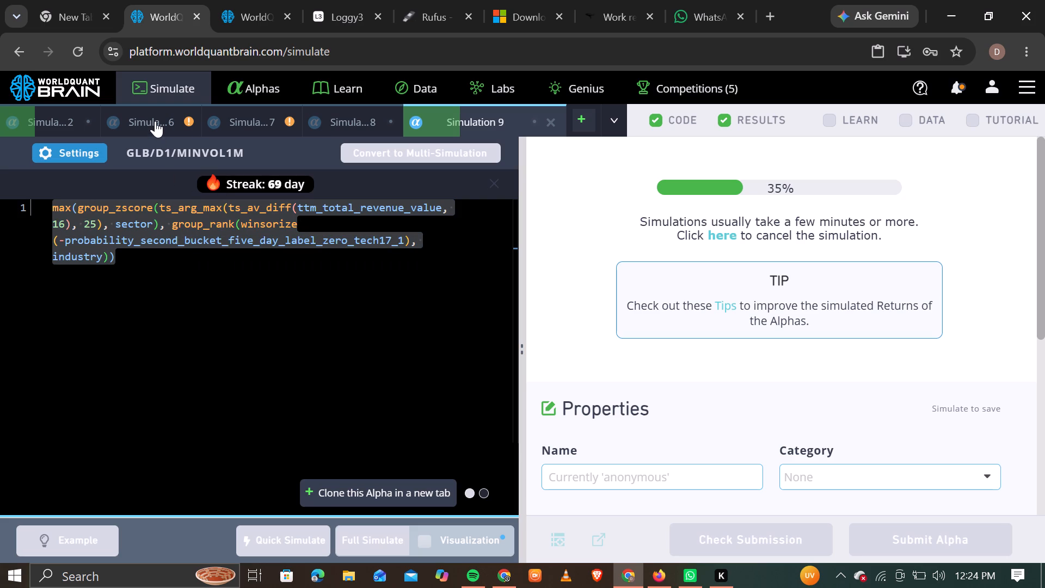
click(230, 327)
key(ctrl+a)
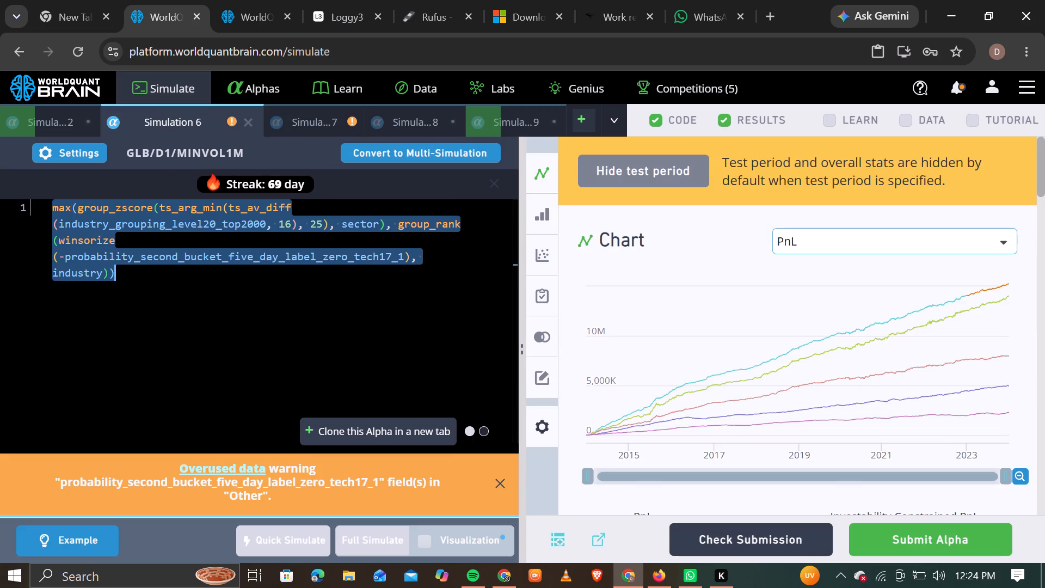
right_click(175, 214)
click(219, 293)
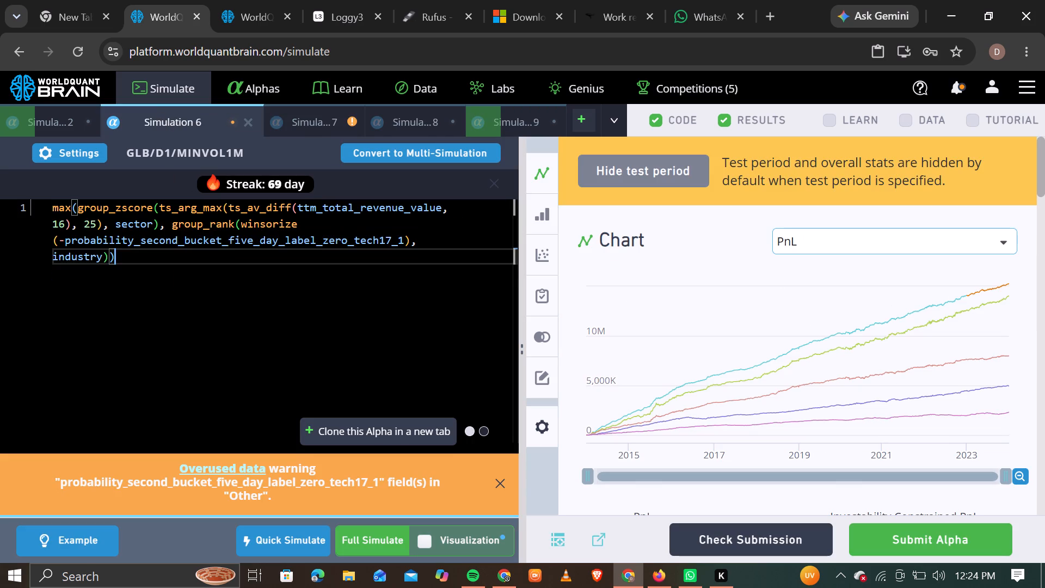
Swap ttm_total_revenue_value in Simulation 6 for annual_revenue_per_share, copied from page 5 of the data-field results, and run a full simulation.
double_click(340, 206)
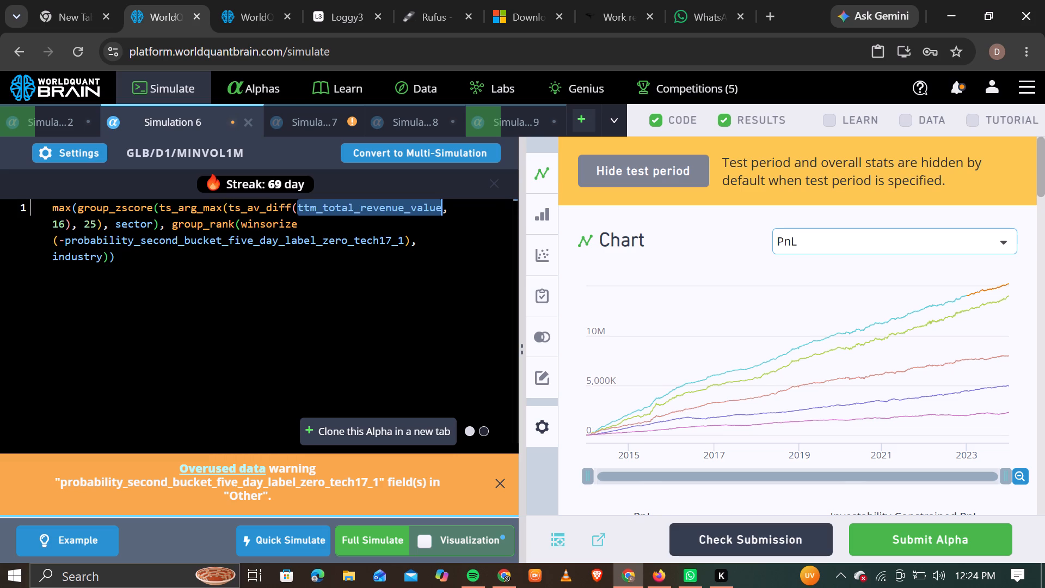
click(247, 9)
scroll(289, 370, down, 1)
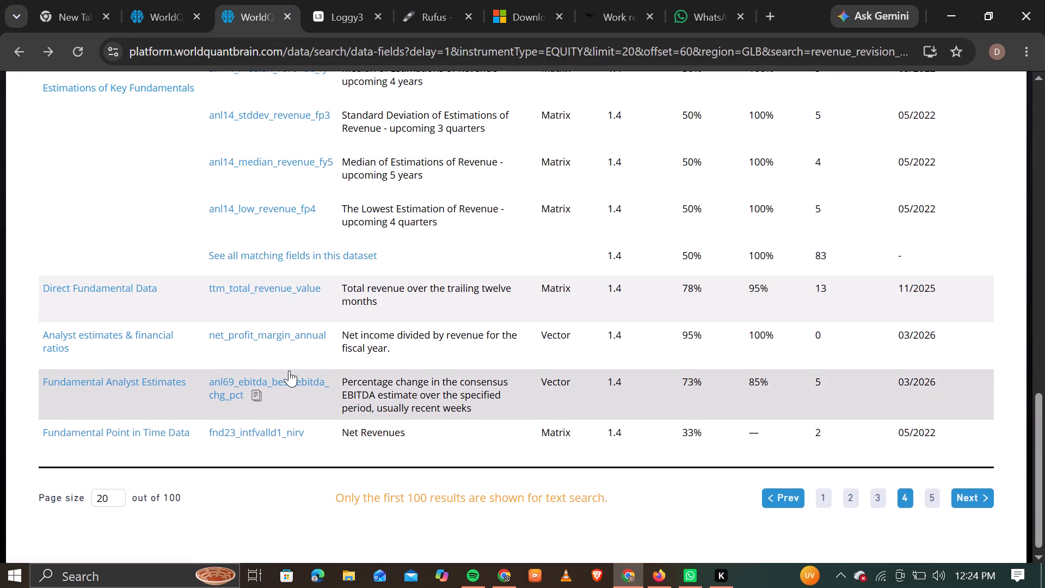
scroll(289, 370, down, 2)
click(929, 494)
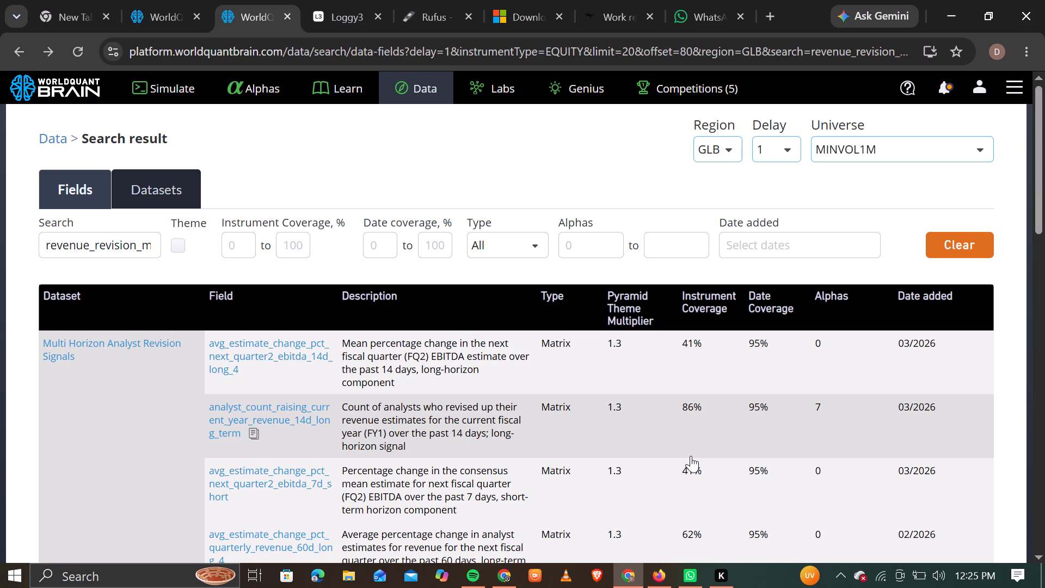
scroll(362, 393, down, 9)
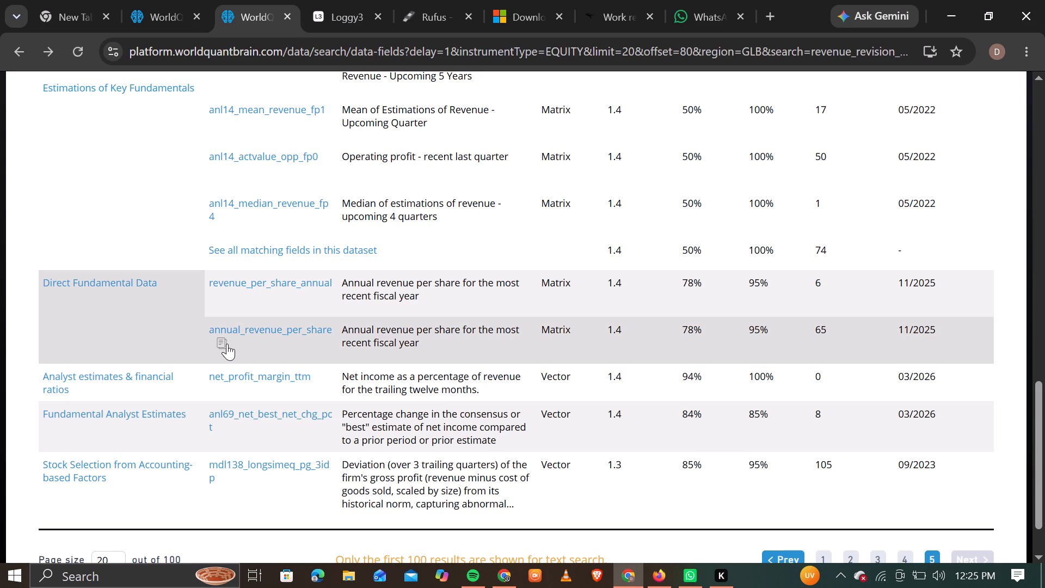
click(226, 344)
click(147, 14)
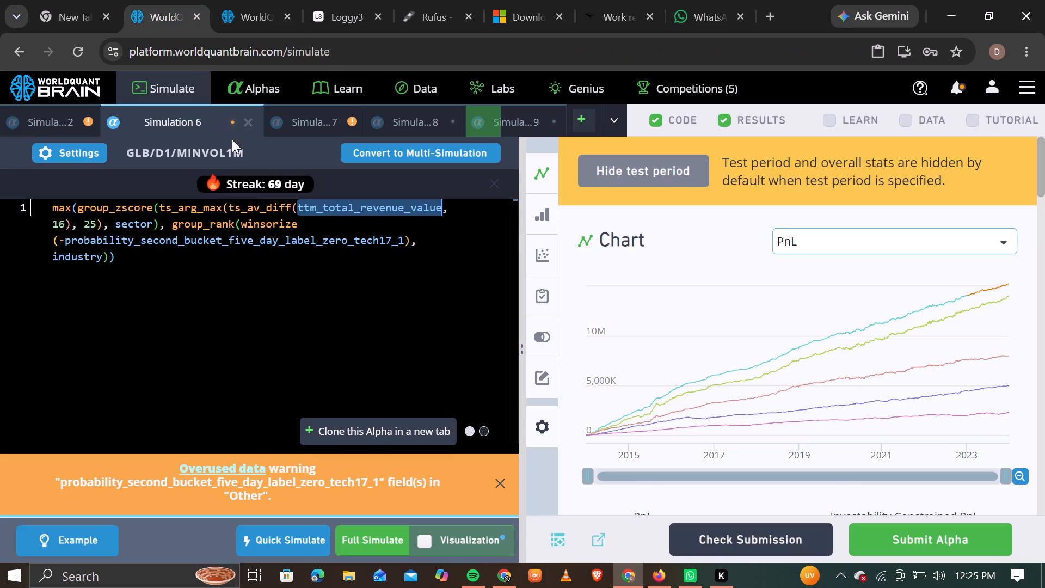
right_click(356, 205)
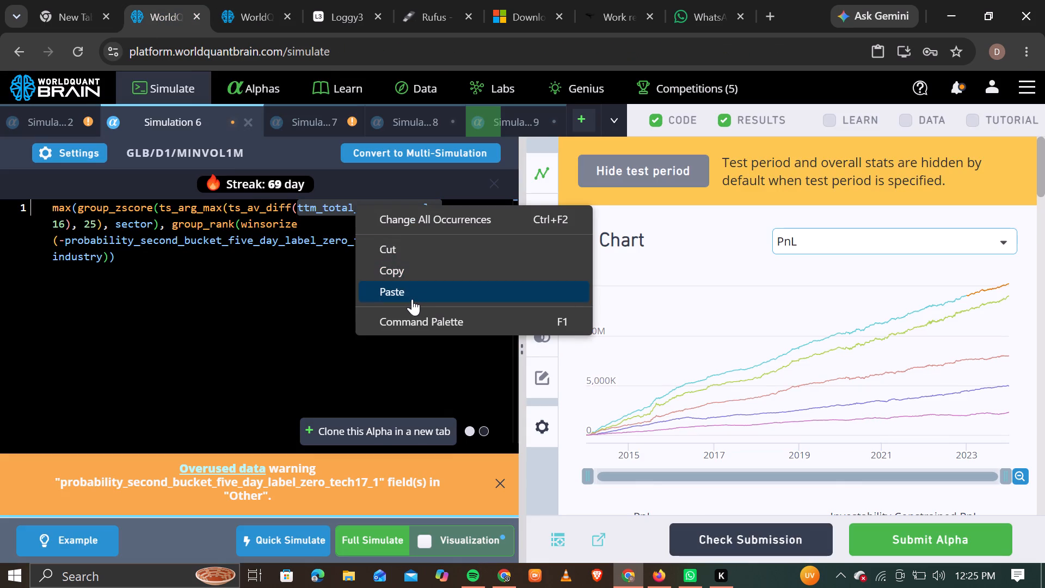
click(411, 289)
click(379, 544)
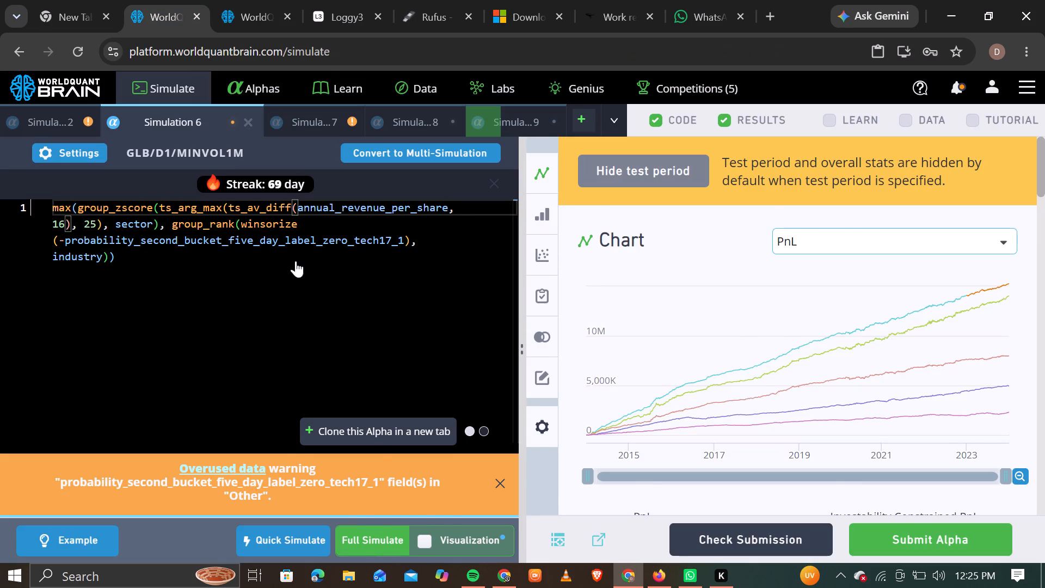
Reveal Simulation 2's test period, expand its failed IS tests and run its Prod Correlation check.
click(308, 116)
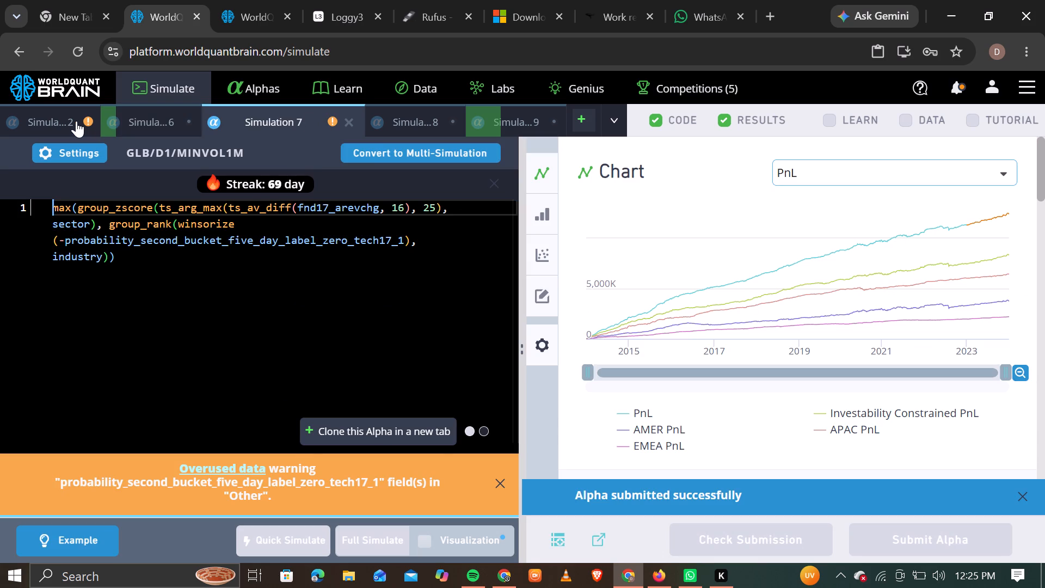
click(76, 121)
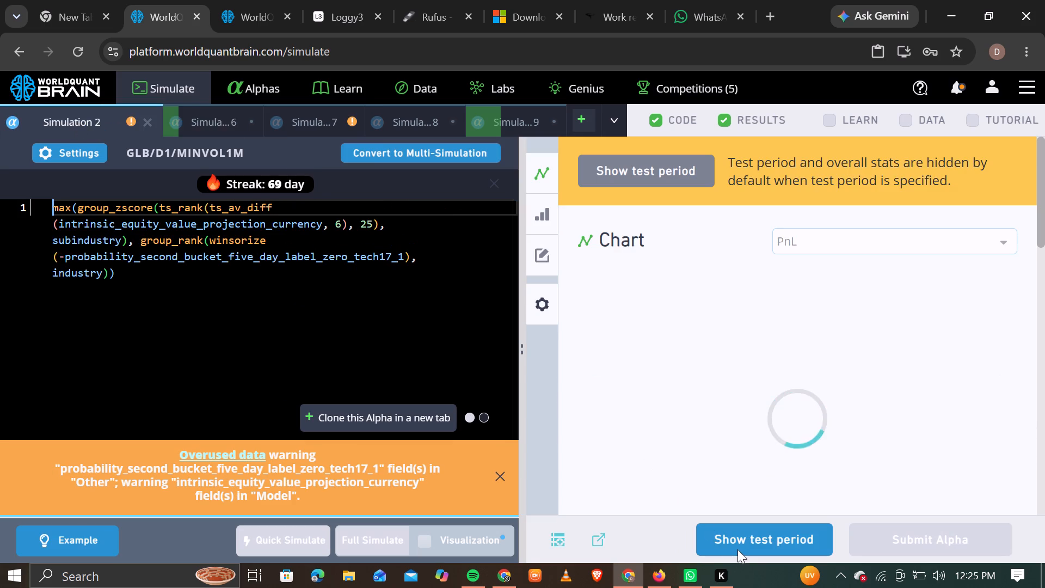
click(737, 549)
scroll(767, 486, down, 3)
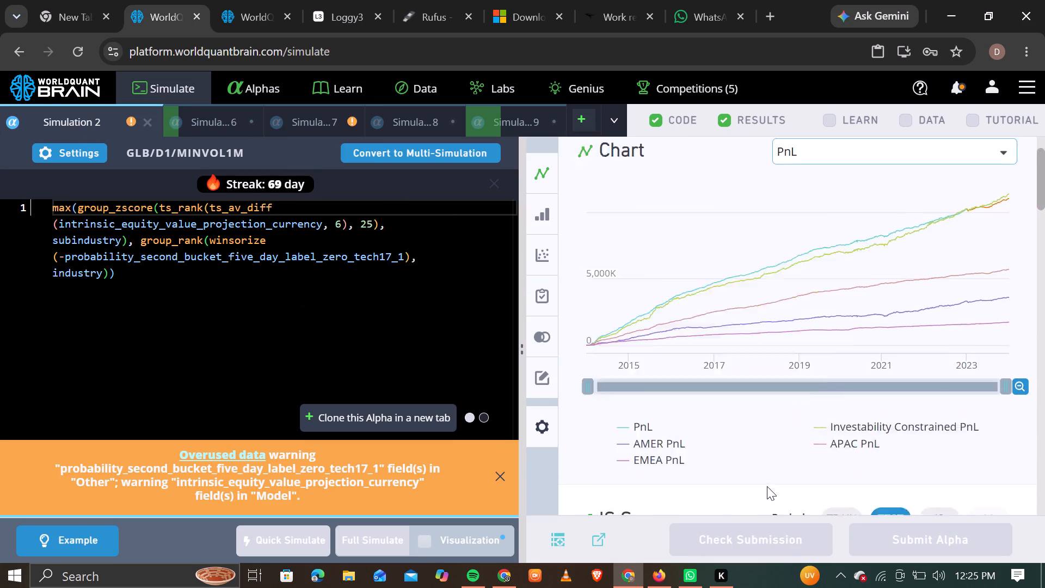
scroll(767, 486, down, 3)
scroll(745, 408, down, 7)
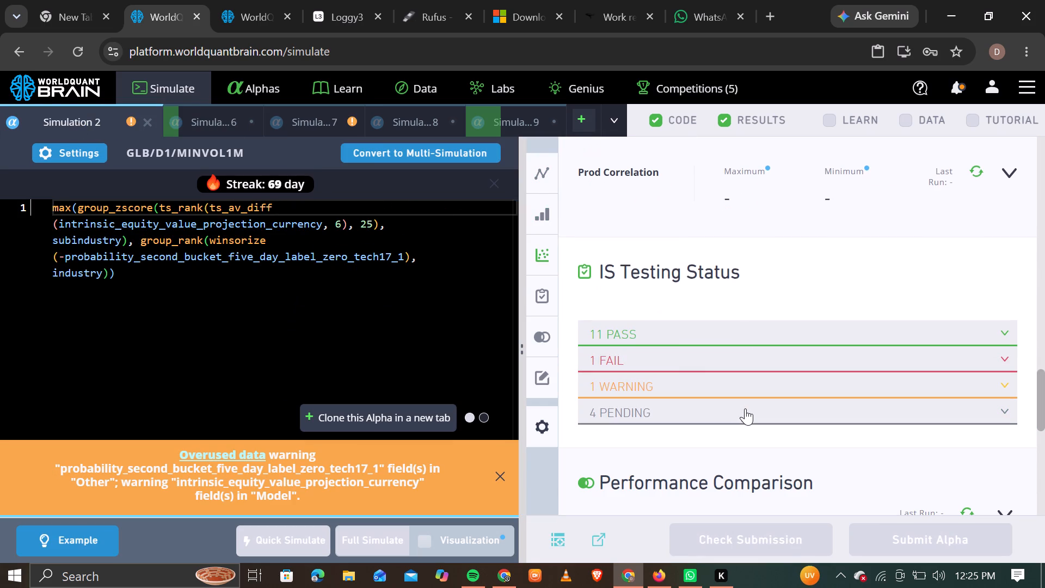
click(672, 363)
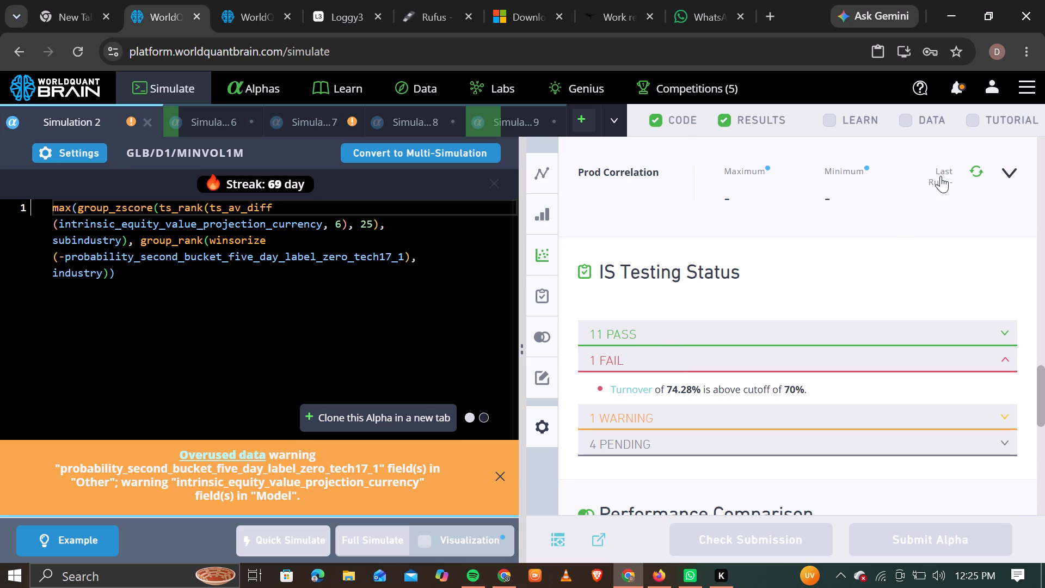
click(971, 172)
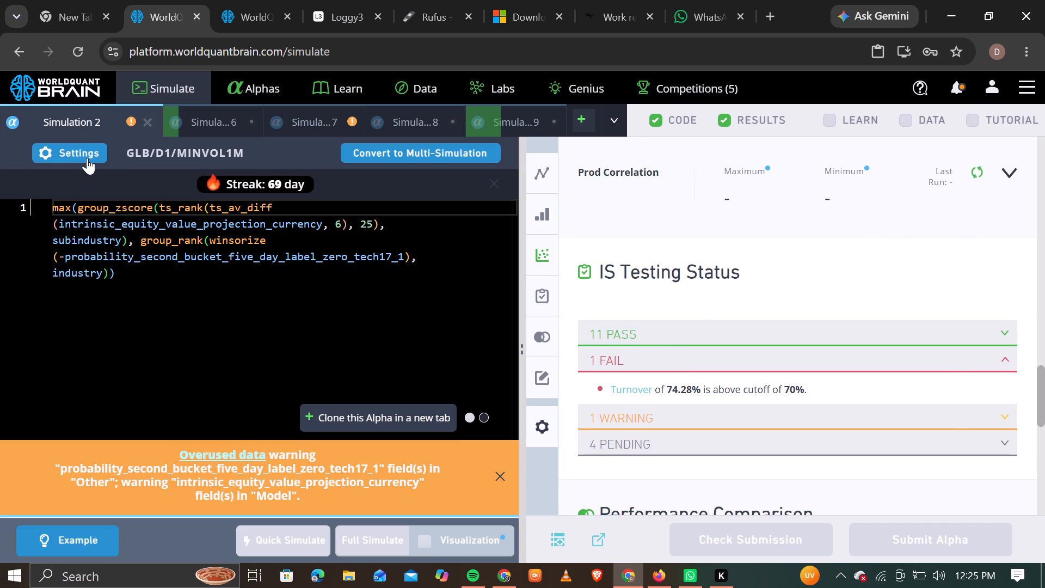
Set Simulation 2's decay to 5, apply the settings and run a full simulation.
click(87, 148)
click(318, 407)
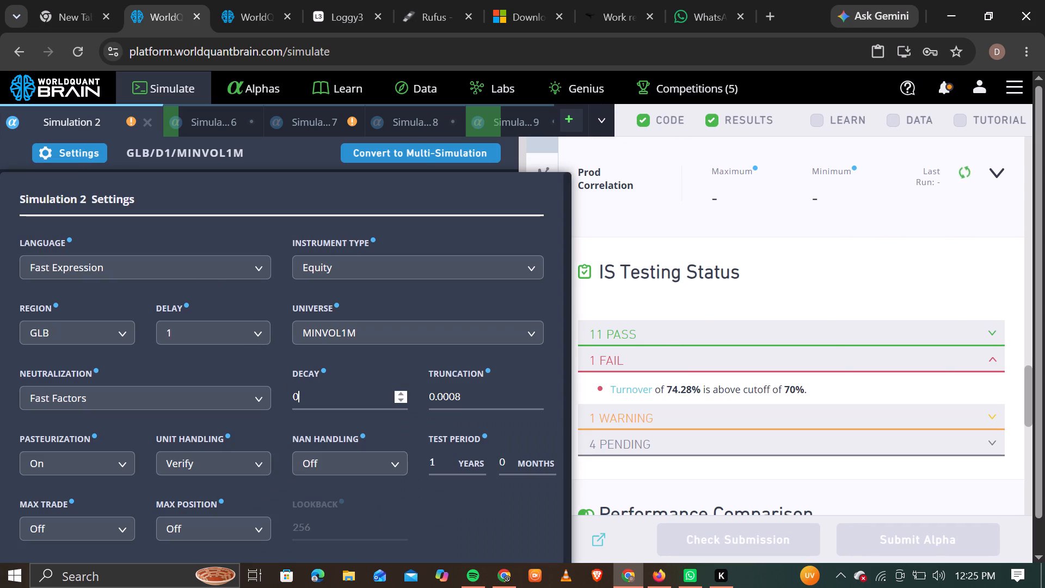
scroll(328, 390, up, 3)
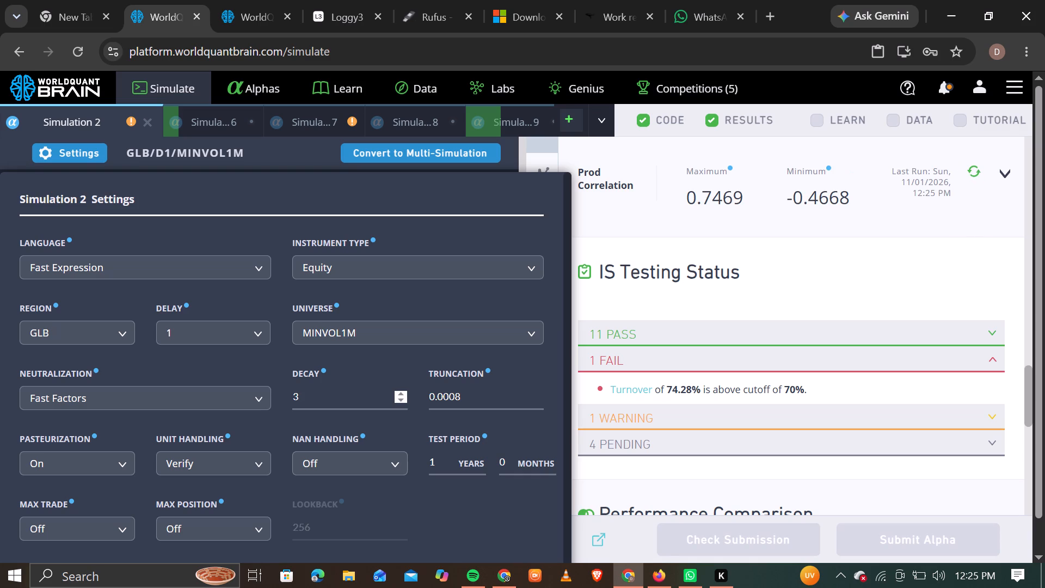
scroll(323, 402, up, 2)
scroll(459, 505, down, 10)
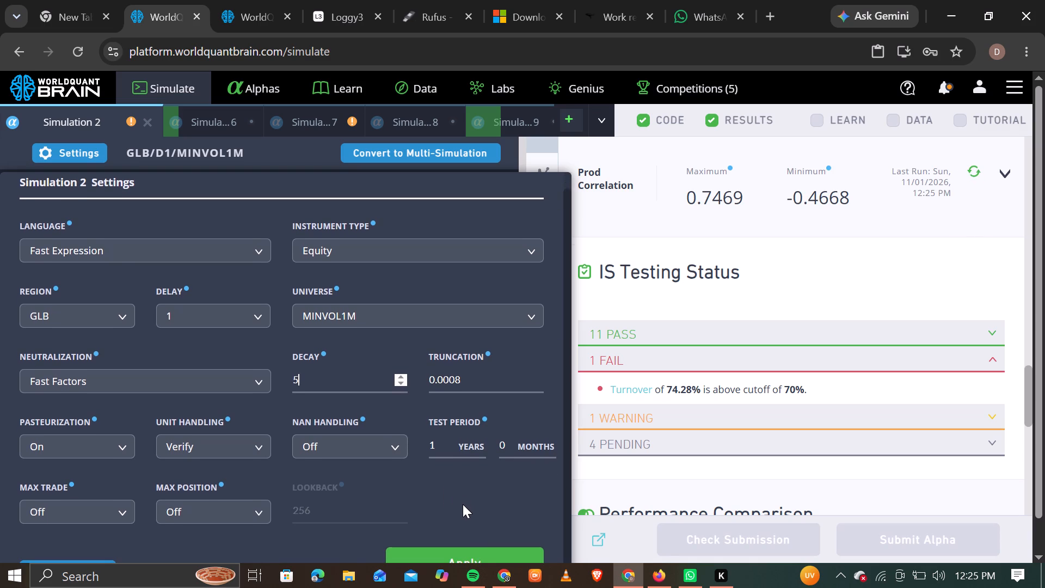
click(480, 560)
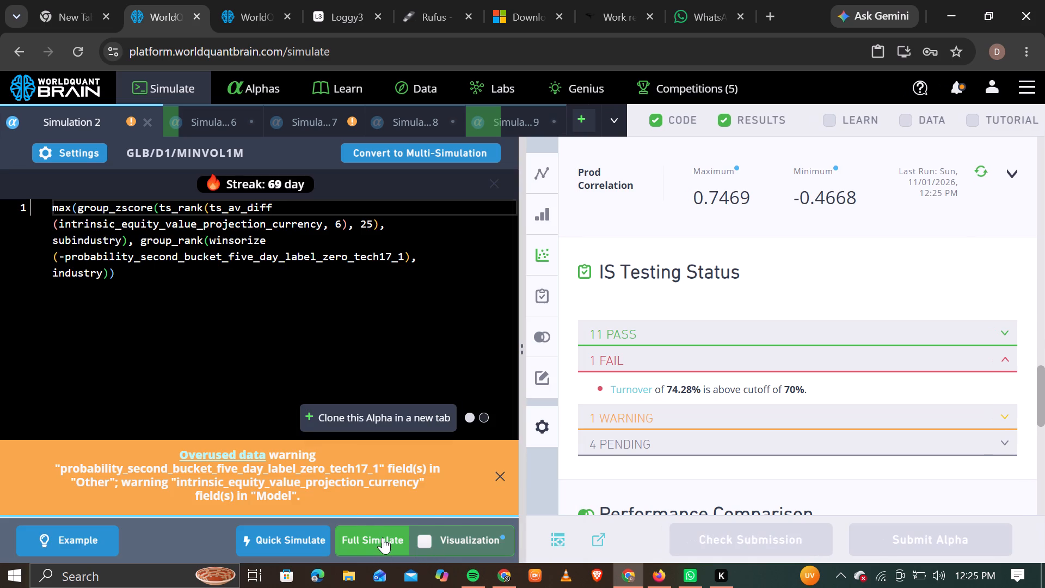
click(383, 537)
Select fnd17_arevchg in Simulation 7's expression and examine pages 1 and 5 of the revenue_revision_magnitude field results for a replacement.
click(324, 114)
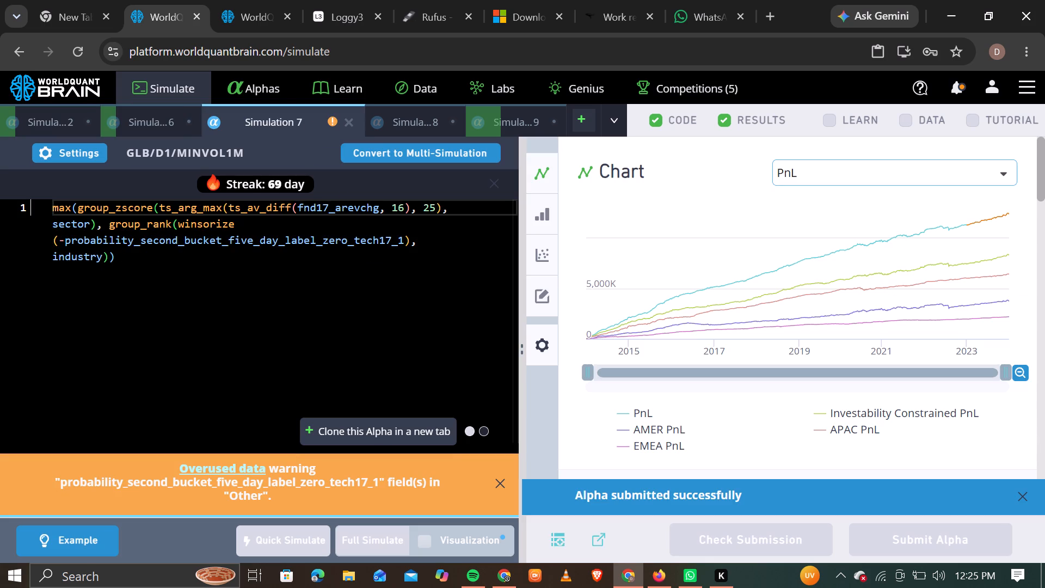
double_click(342, 207)
click(257, 16)
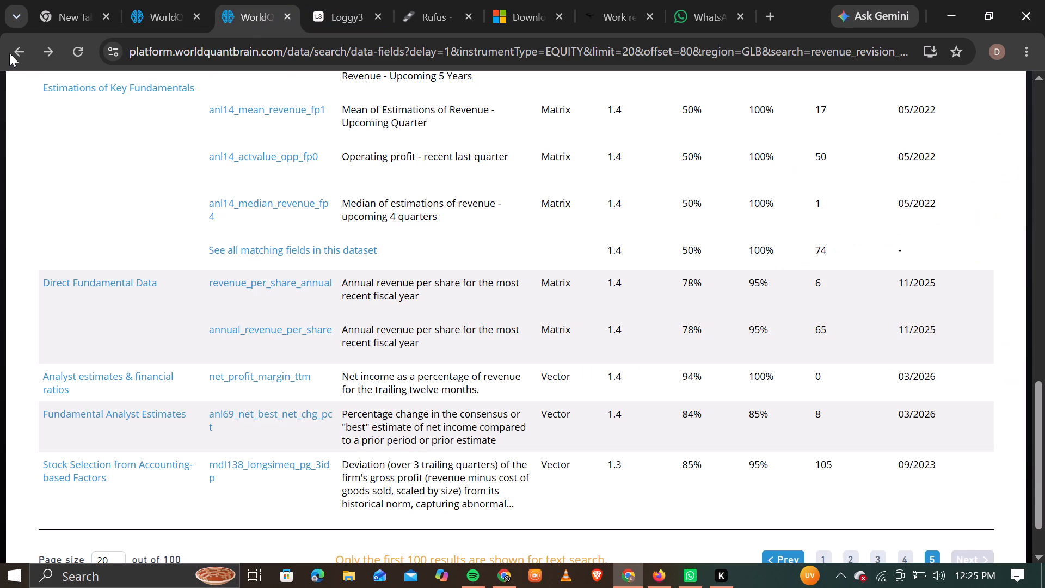
click(9, 49)
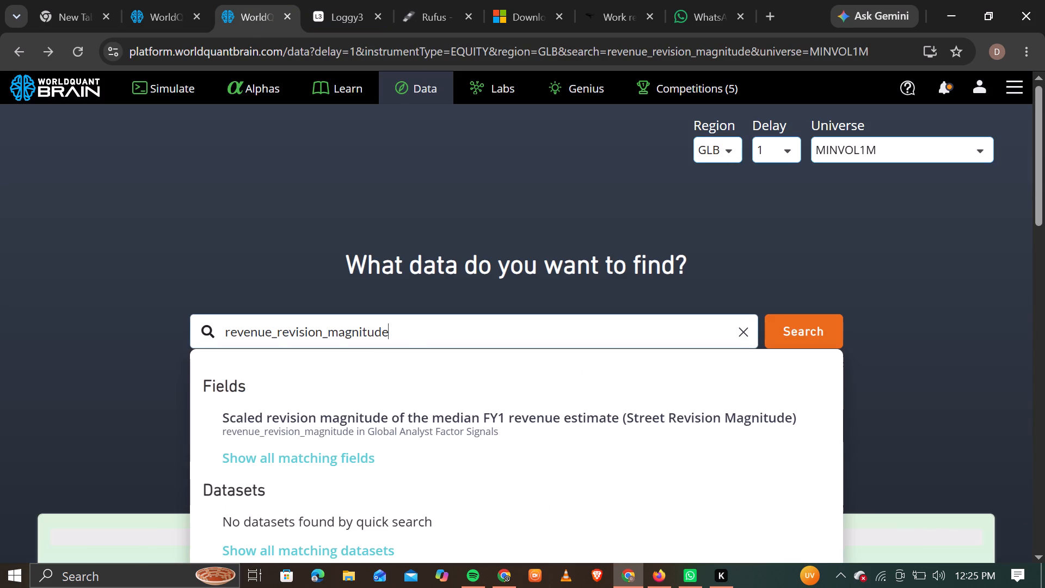
click(790, 326)
scroll(377, 399, down, 5)
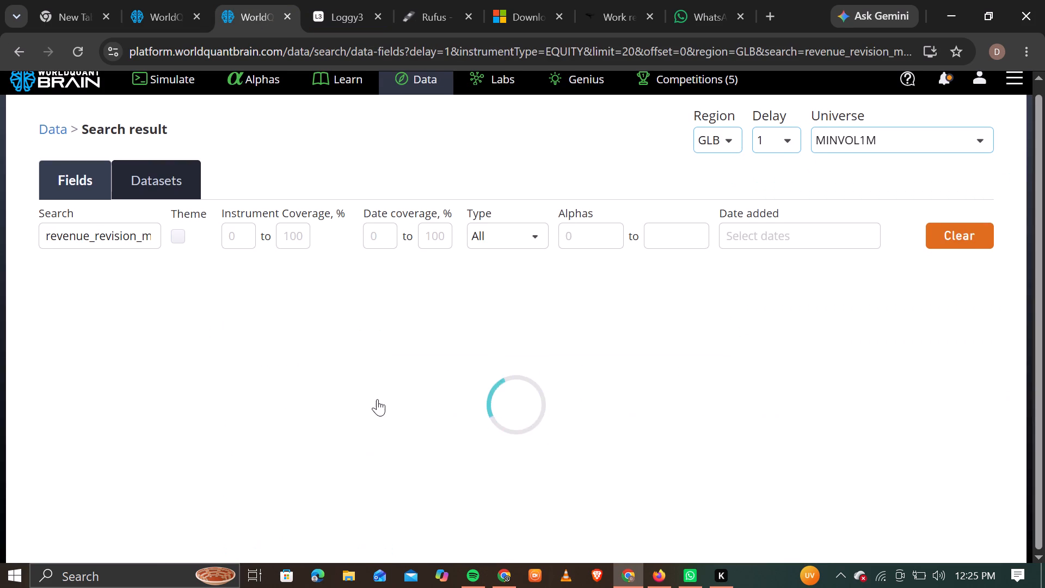
scroll(377, 399, down, 8)
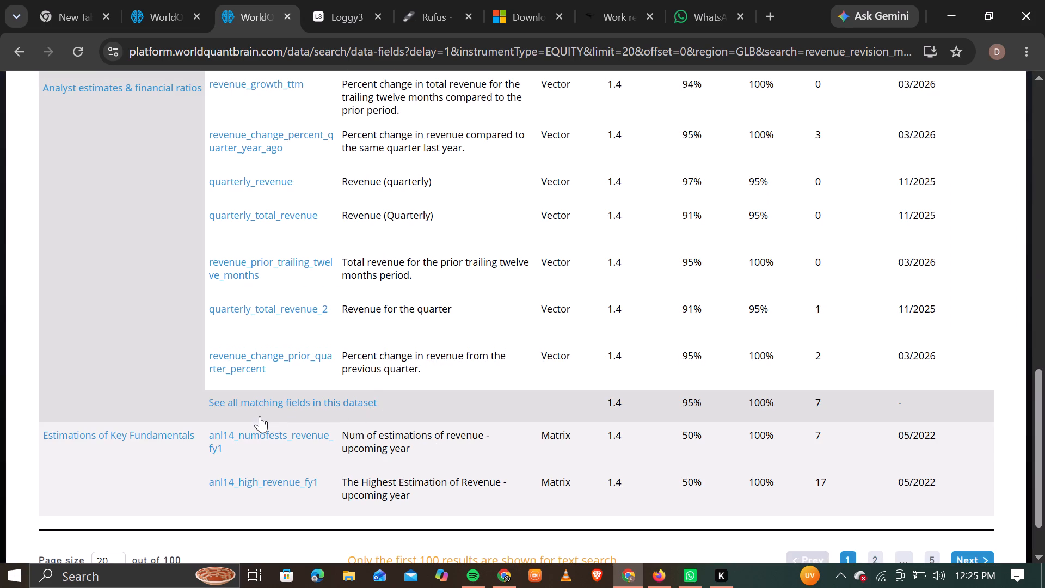
scroll(625, 405, down, 6)
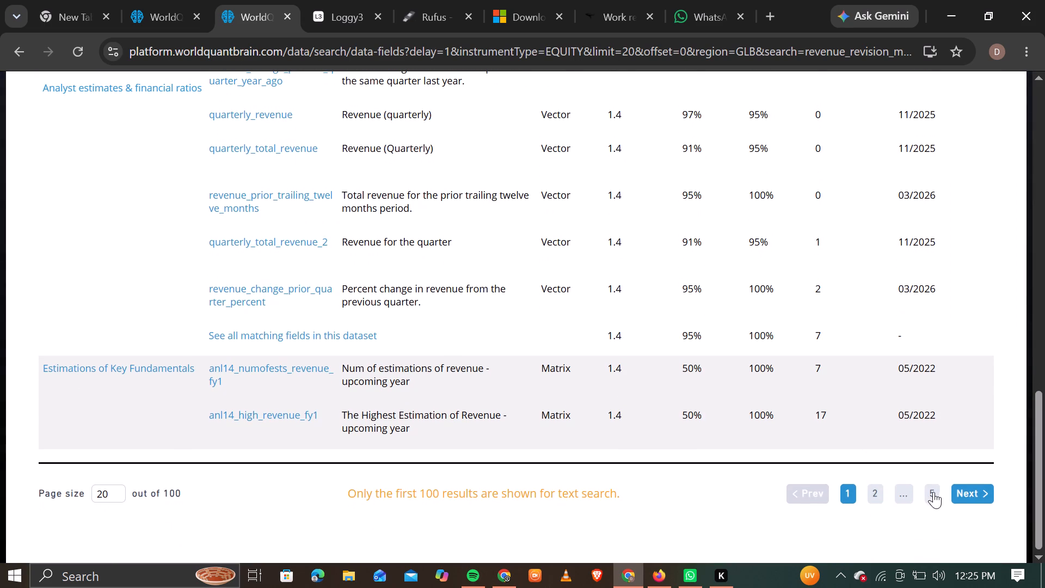
click(932, 491)
scroll(270, 256, down, 4)
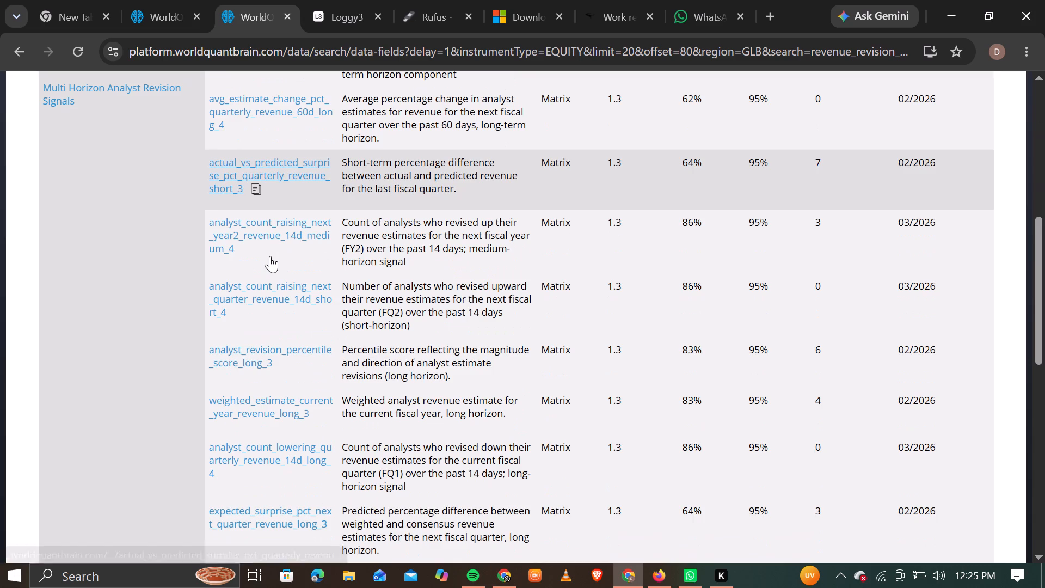
scroll(321, 287, down, 6)
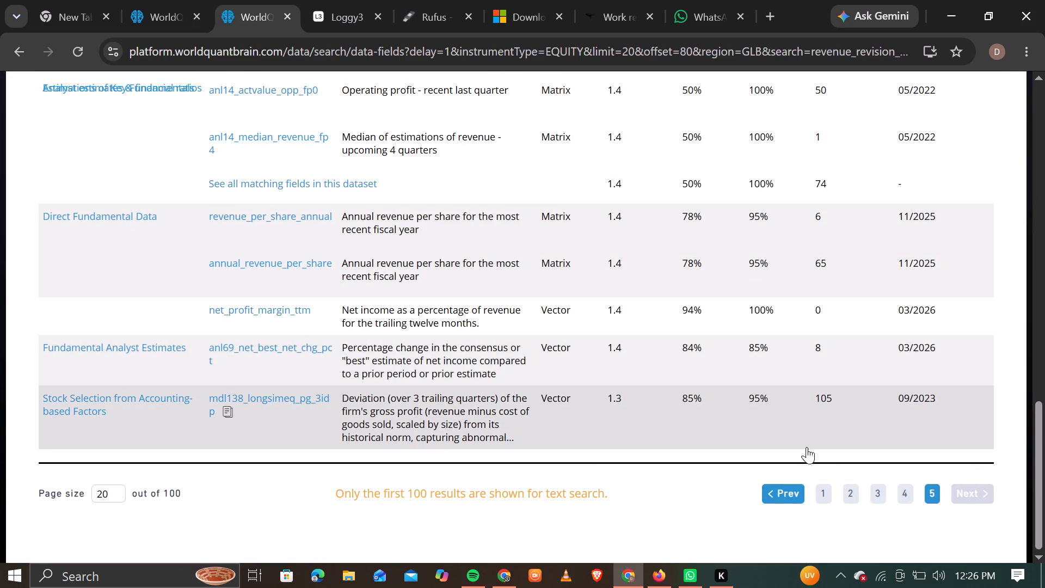
scroll(21, 184, up, 5)
Return to the unsearched GLB matrix data-field list and browse backwards from page 467 to page 437 for a replacement field.
click(11, 50)
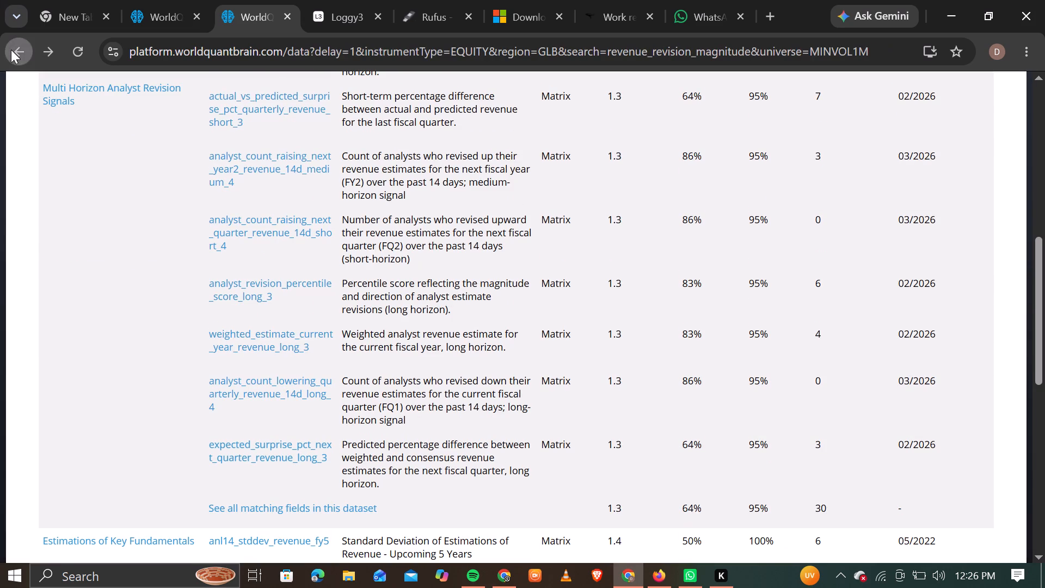
click(11, 50)
scroll(376, 414, down, 4)
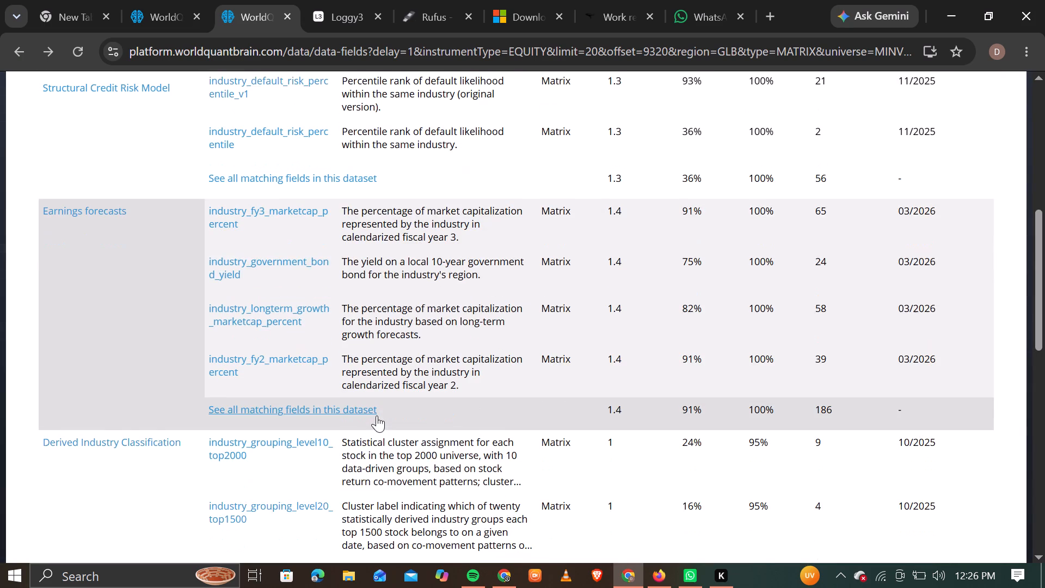
scroll(342, 473, down, 10)
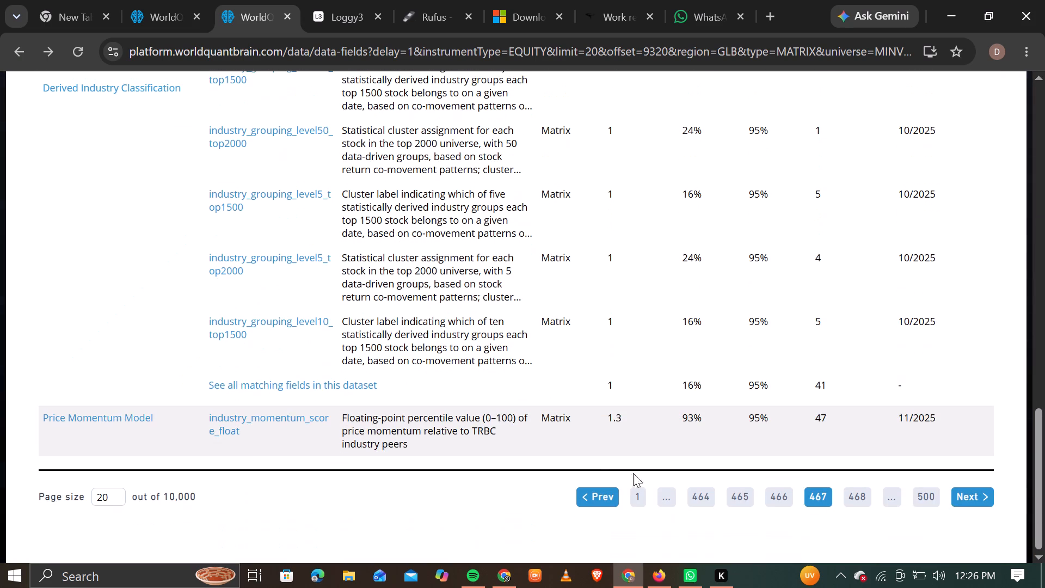
click(700, 494)
scroll(374, 312, down, 9)
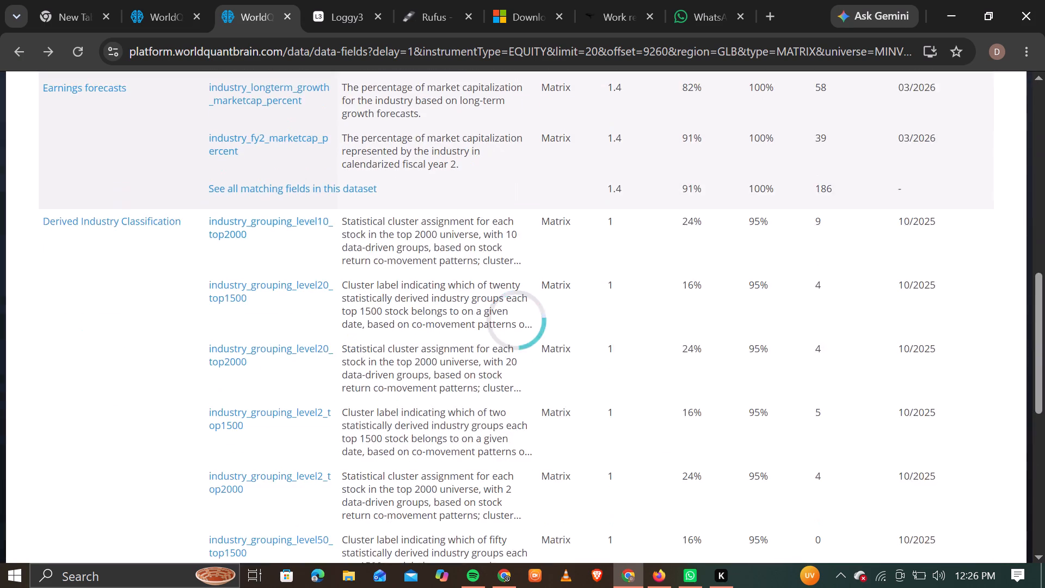
scroll(374, 312, down, 3)
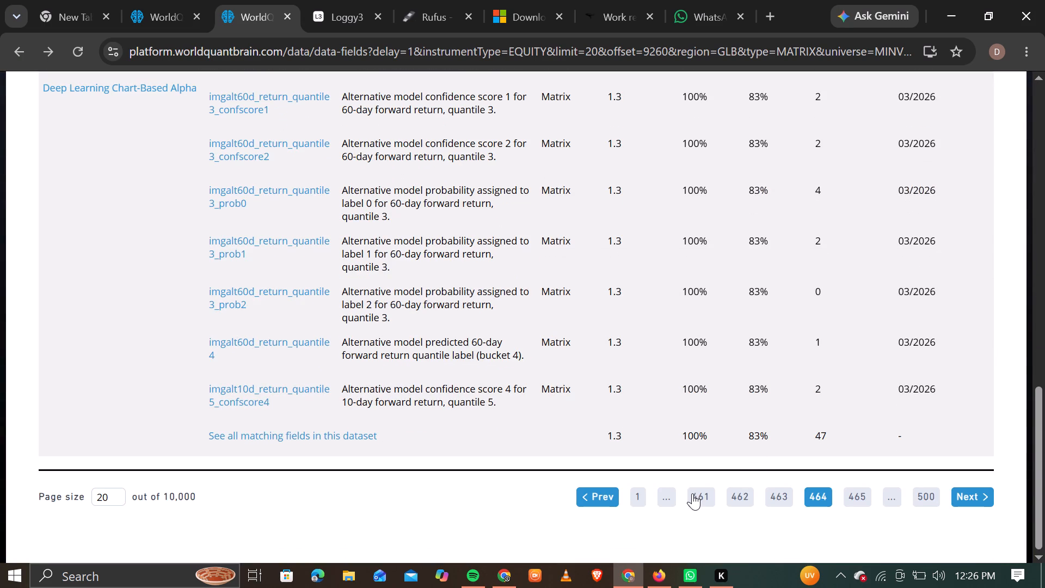
click(692, 493)
scroll(656, 404, down, 15)
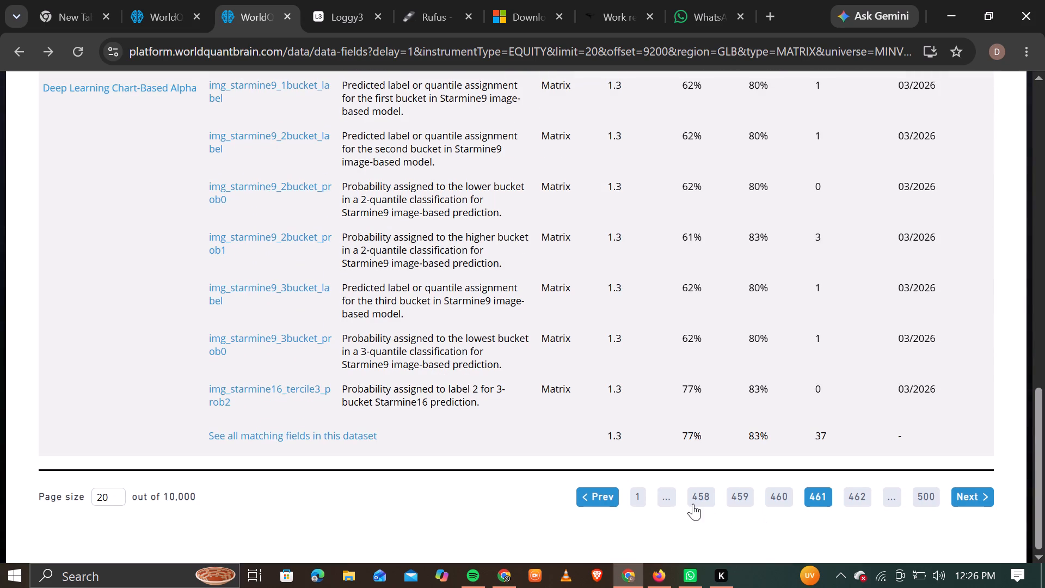
click(700, 496)
scroll(435, 353, down, 14)
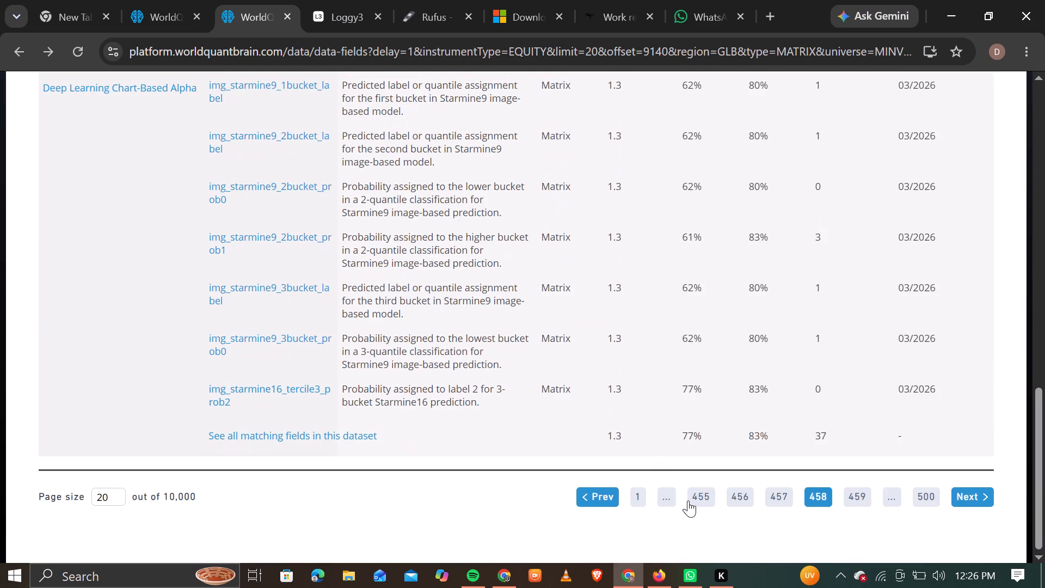
click(699, 498)
scroll(496, 338, down, 14)
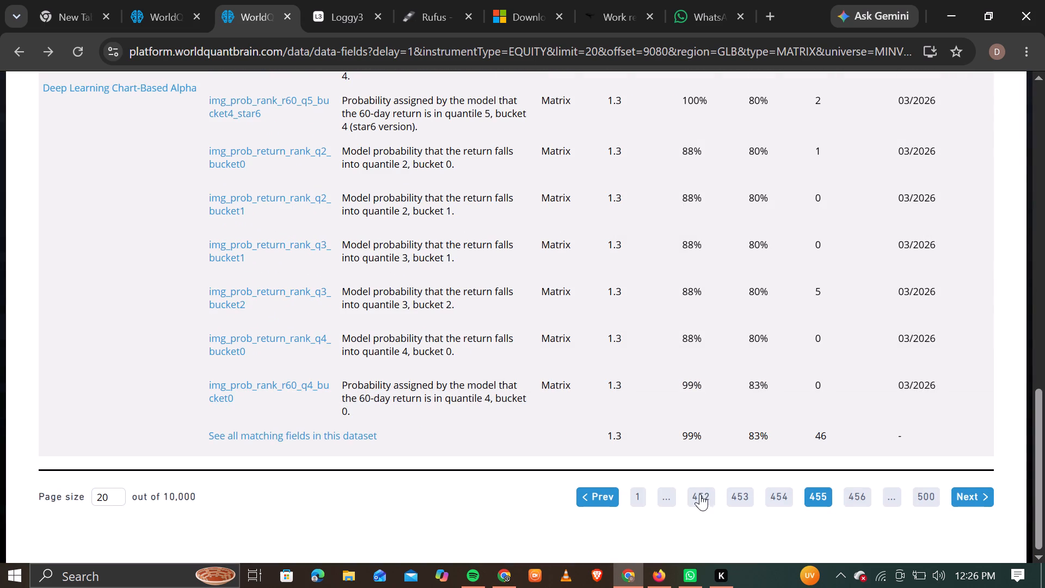
click(703, 496)
scroll(520, 295, down, 15)
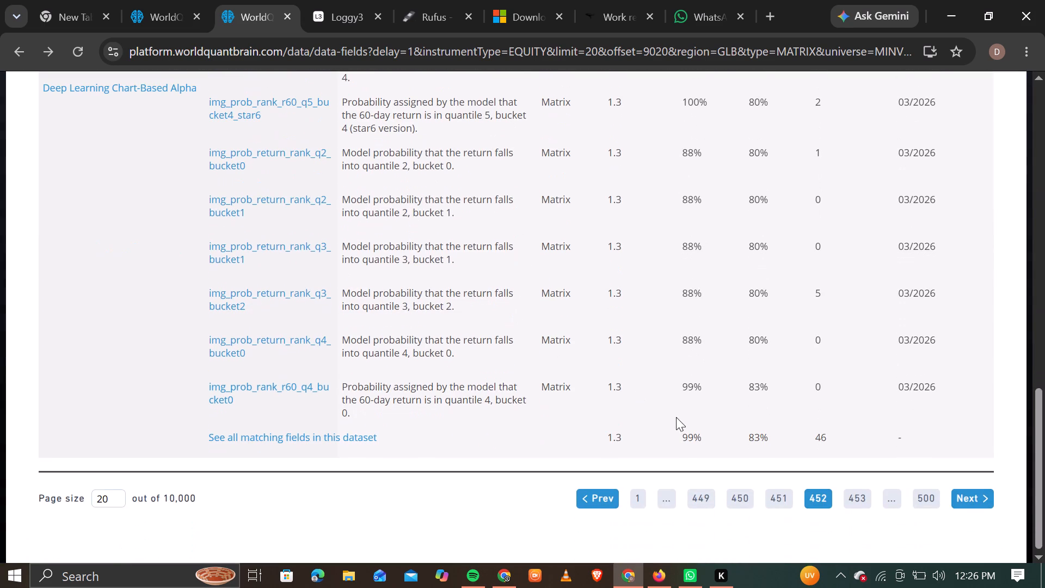
click(705, 494)
scroll(641, 363, down, 12)
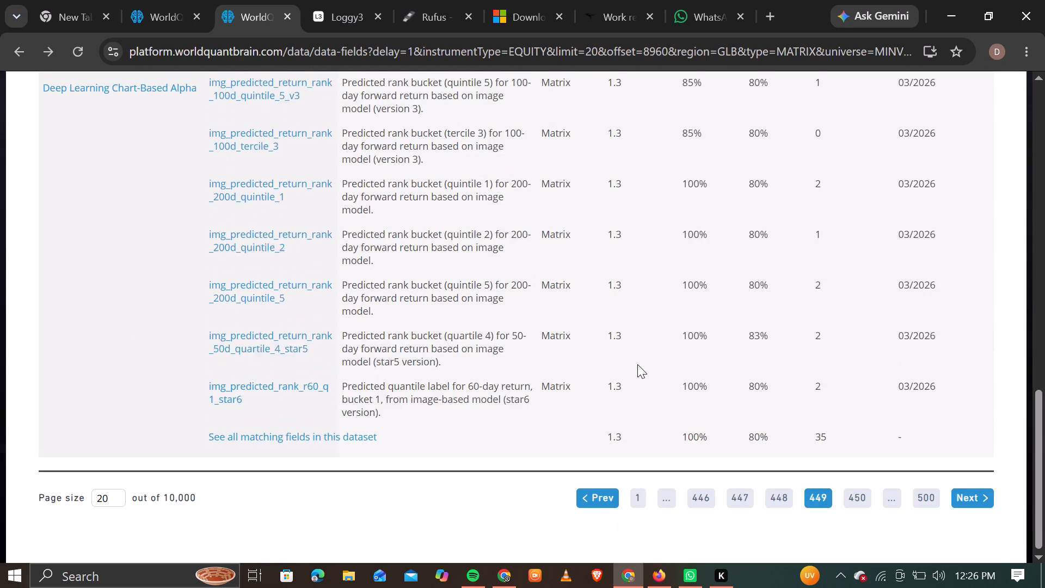
click(704, 499)
scroll(516, 349, down, 5)
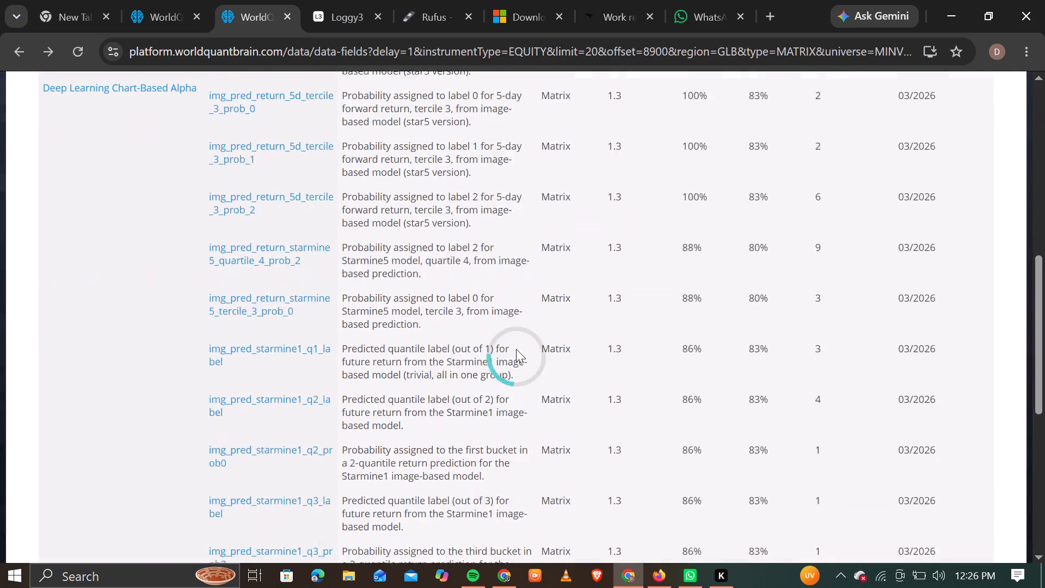
scroll(516, 349, down, 9)
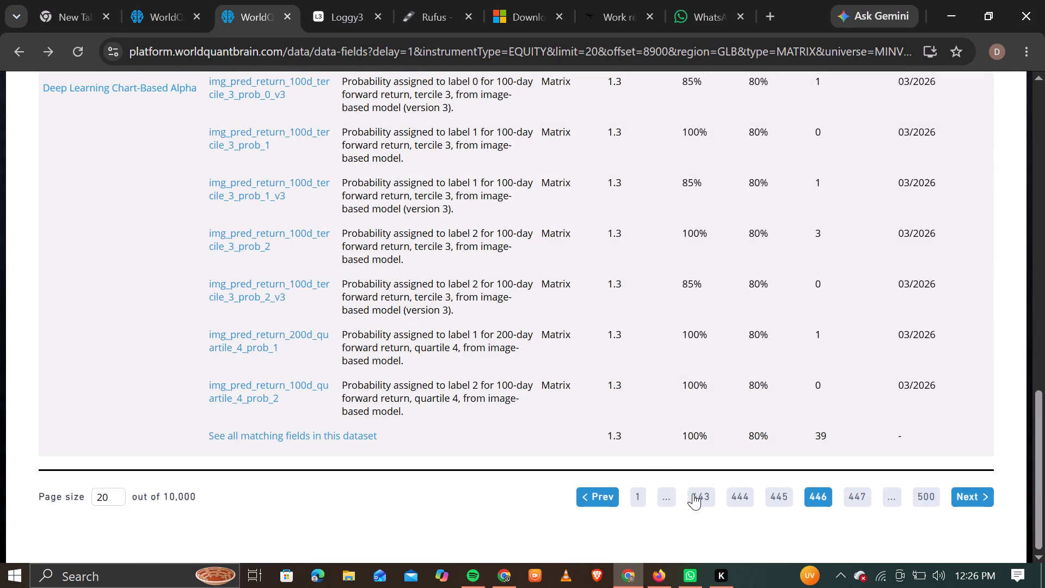
click(693, 493)
scroll(584, 374, down, 12)
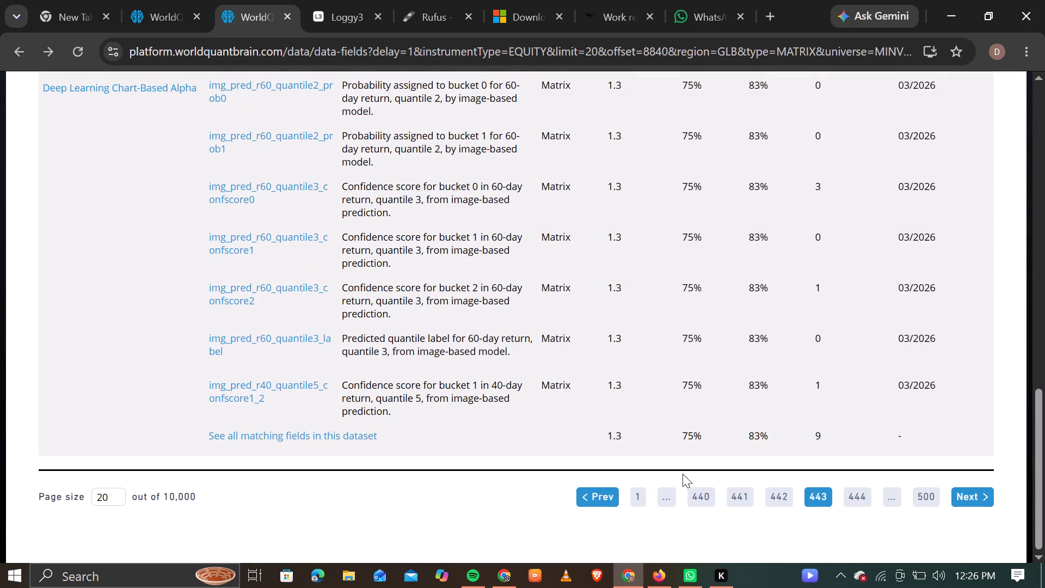
click(696, 500)
scroll(618, 359, down, 14)
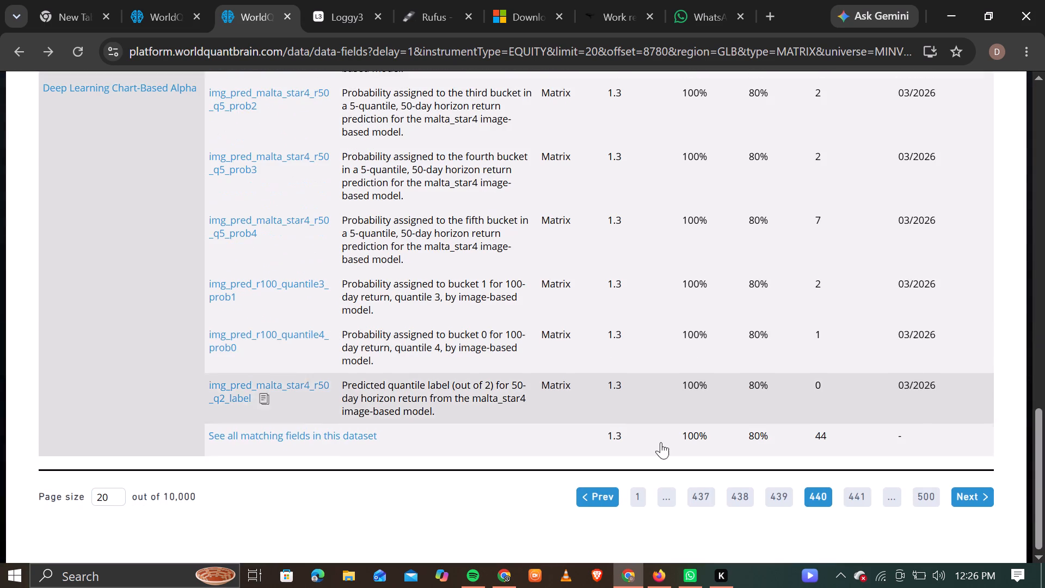
click(698, 504)
scroll(601, 354, down, 12)
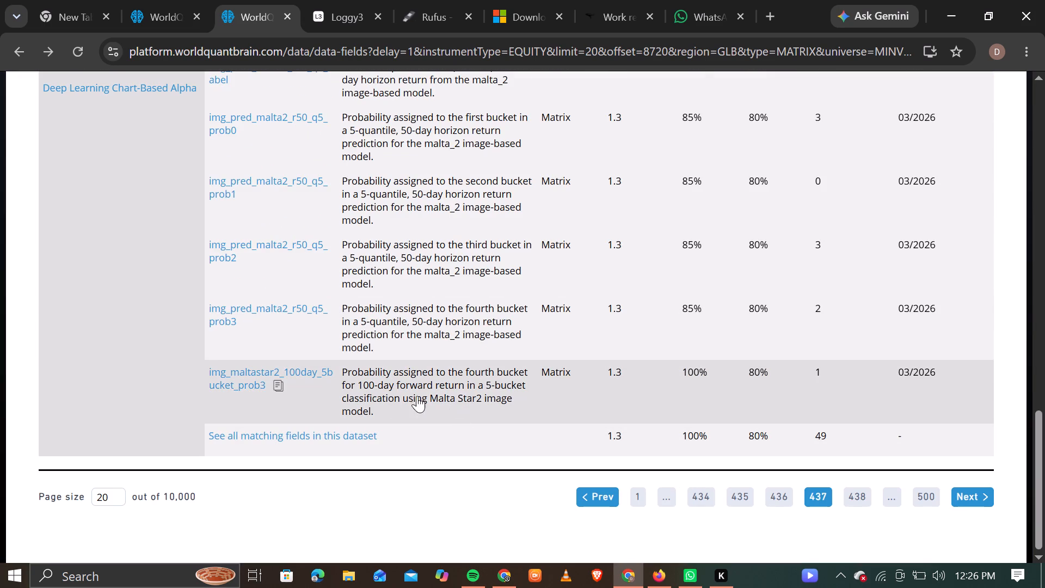
Replace fnd17_arevchg in Simulation 7 with img_maltastar2_100day_5bucket_prob3, copied from page 437 of the data-field list, and run a full simulation.
click(278, 382)
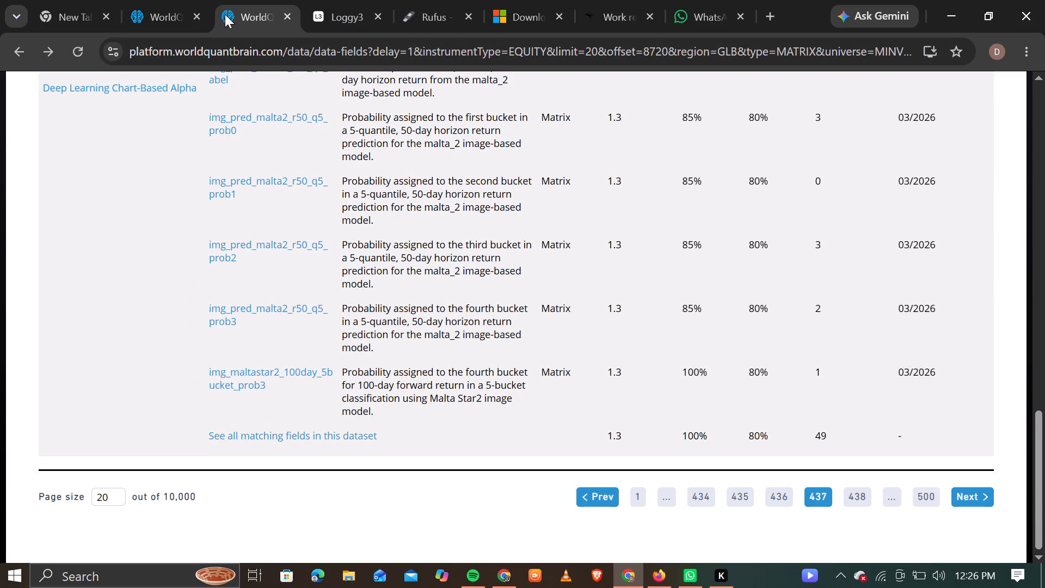
click(176, 13)
right_click(341, 201)
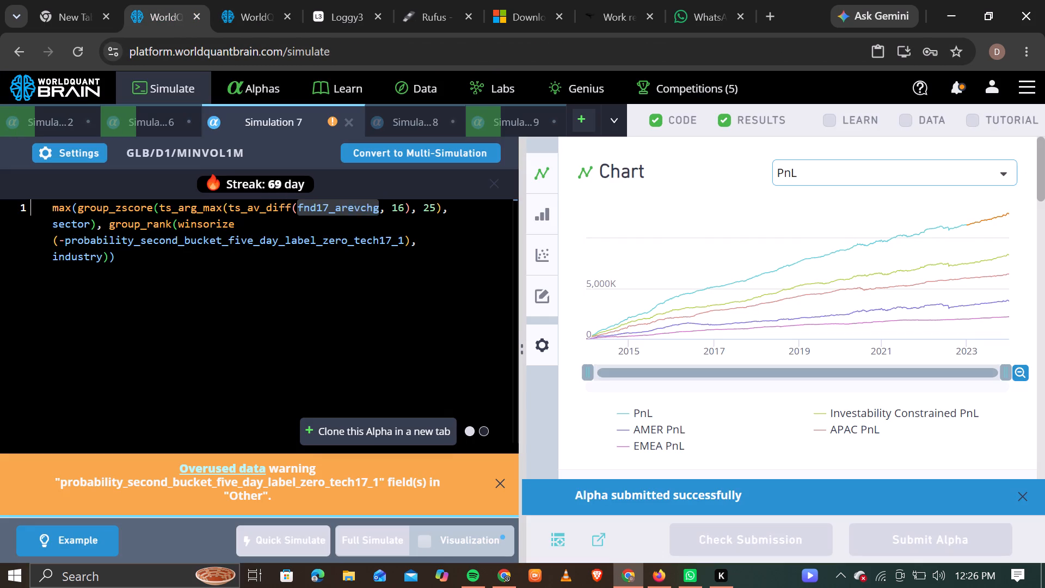
click(395, 286)
click(385, 542)
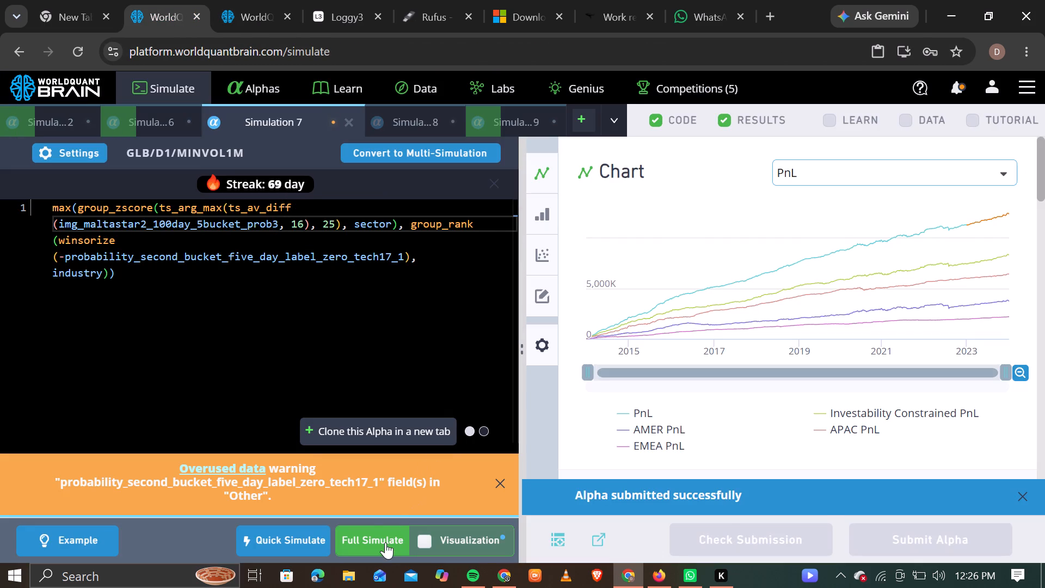
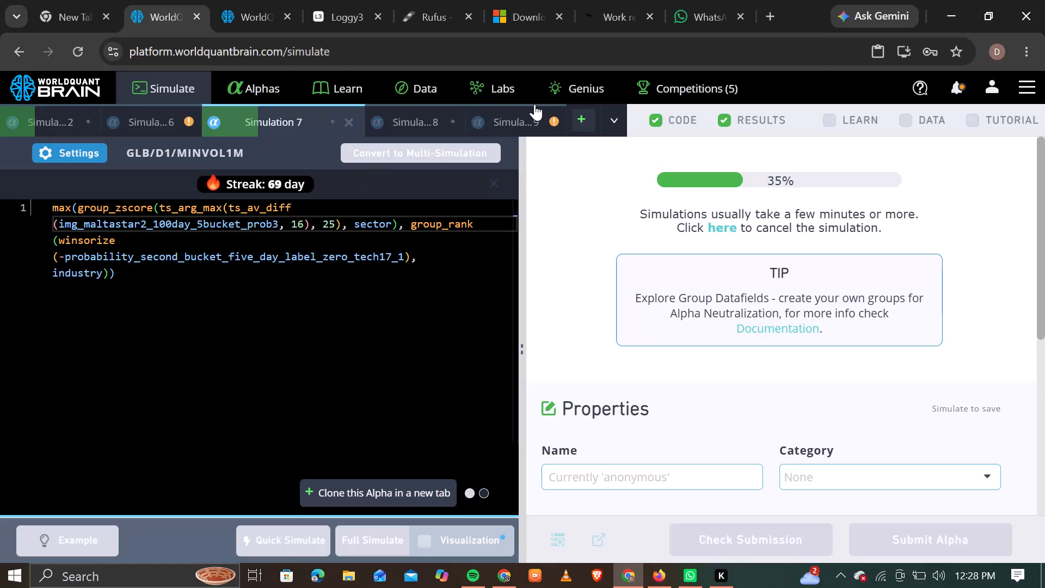
Show Simulation 9's test period and run its production correlation check.
click(531, 107)
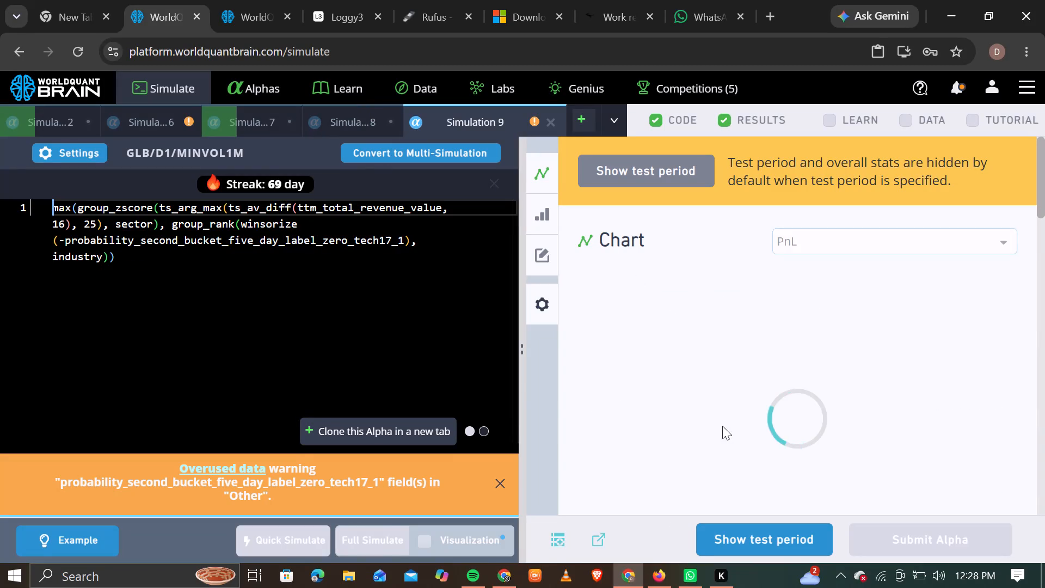
click(758, 540)
scroll(776, 338, down, 11)
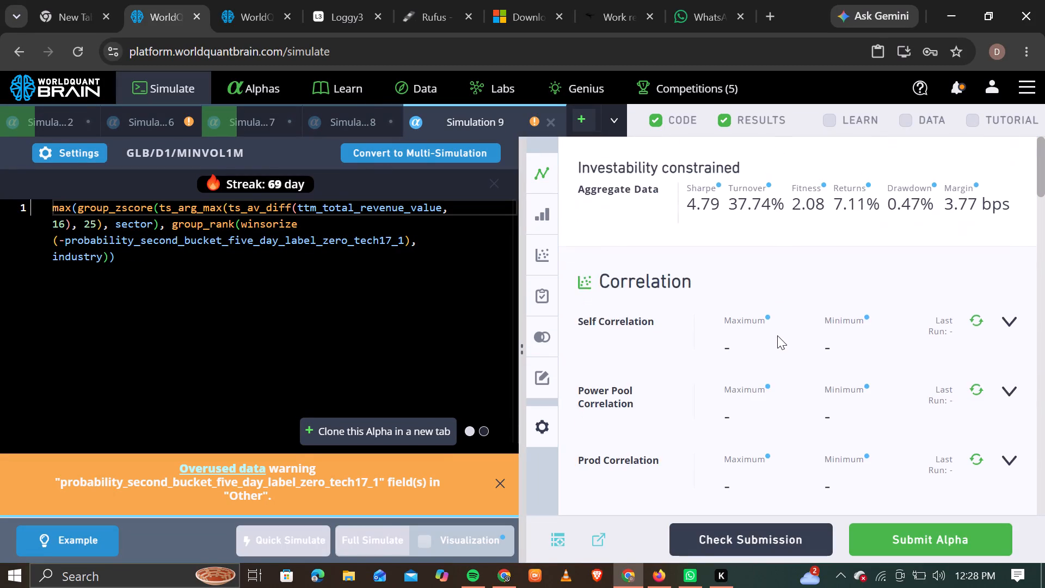
scroll(777, 335, down, 3)
scroll(820, 327, up, 1)
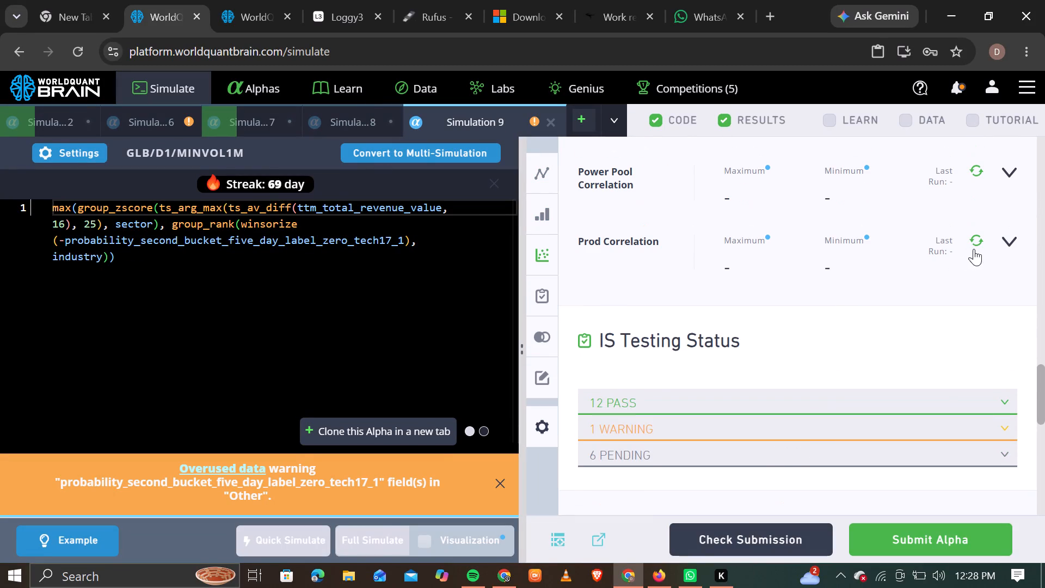
click(978, 240)
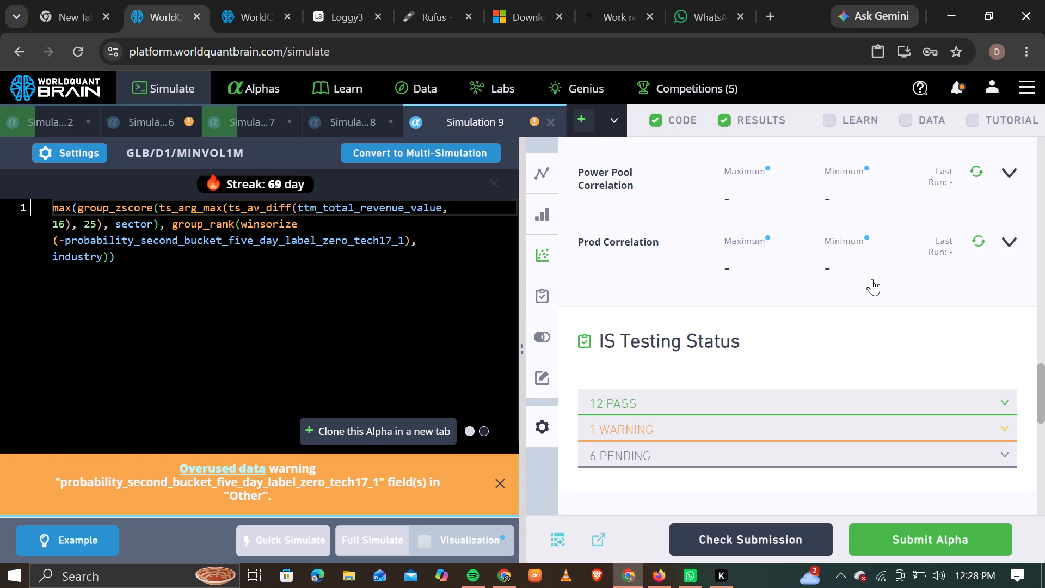
Replace the ts_arg_max operator with ts_rank in Simulation 9's expression and run a full simulation.
click(353, 311)
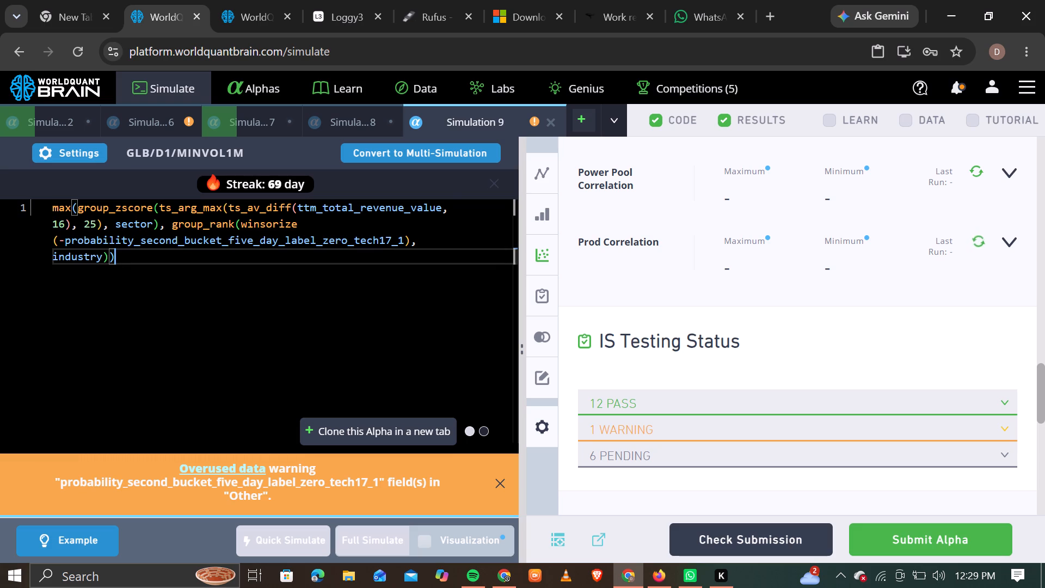
key(ctrl+a)
click(276, 302)
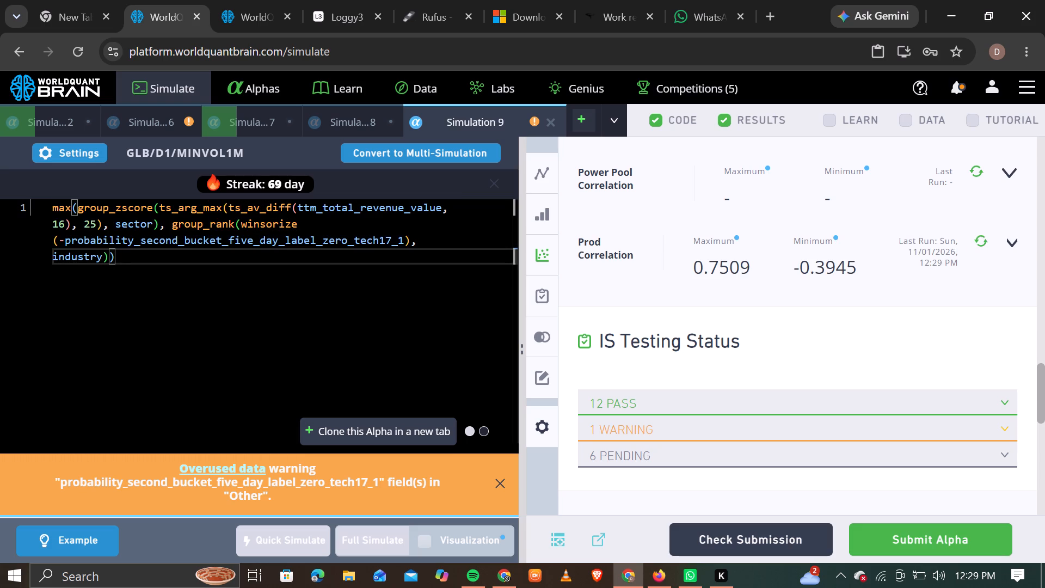
click(224, 211)
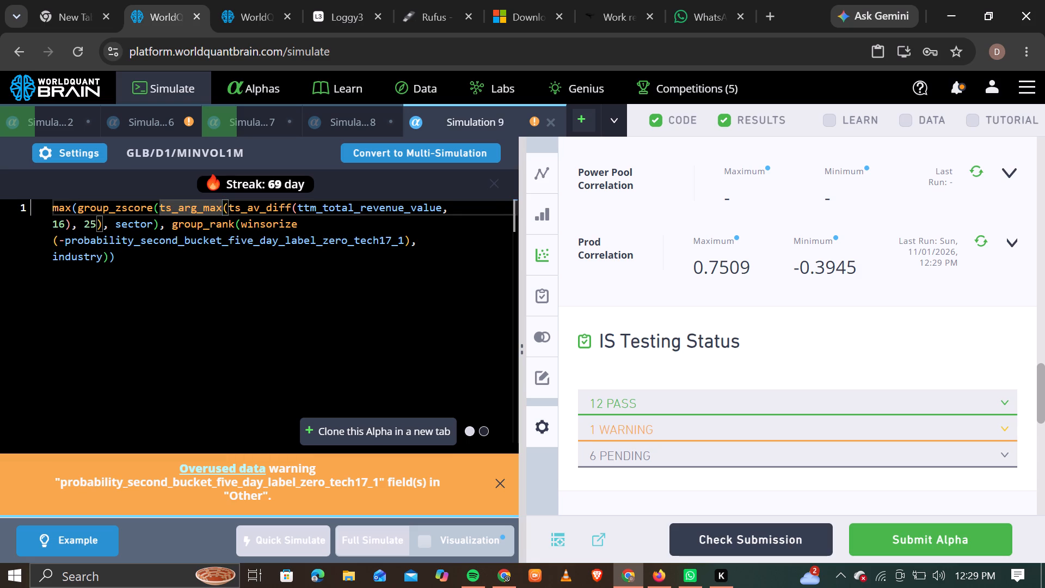
key(BackSpace)
key(BackSpace)
key(BackSpace)
key(BackSpace)
key(BackSpace)
key(BackSpace)
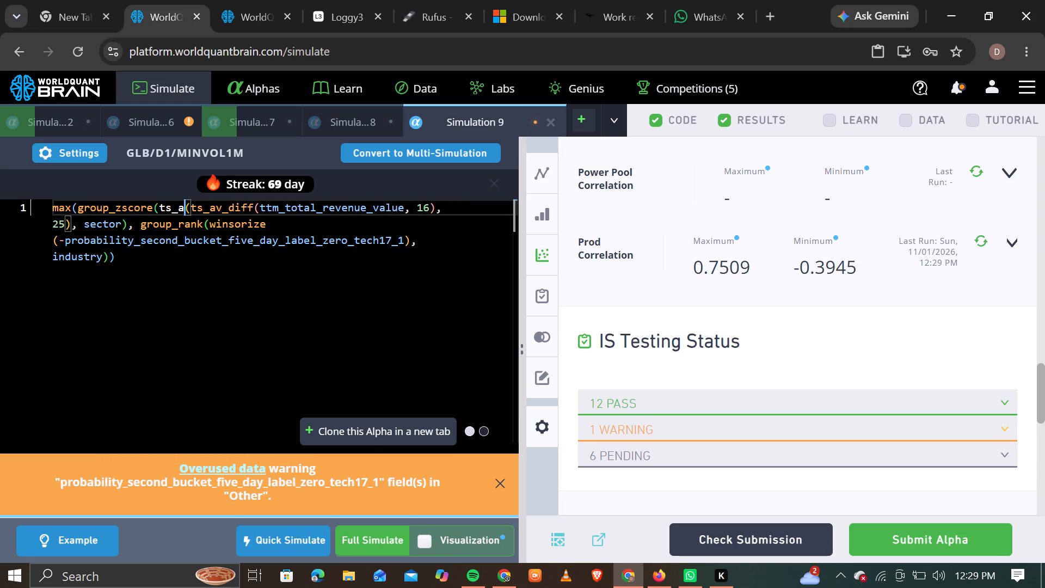
key(BackSpace)
text(ran)
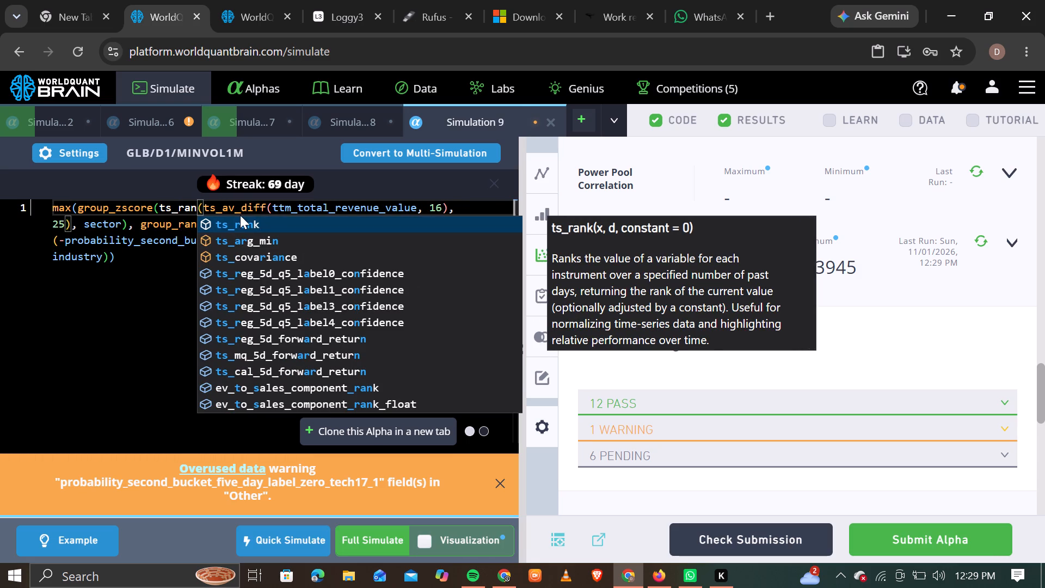
click(240, 215)
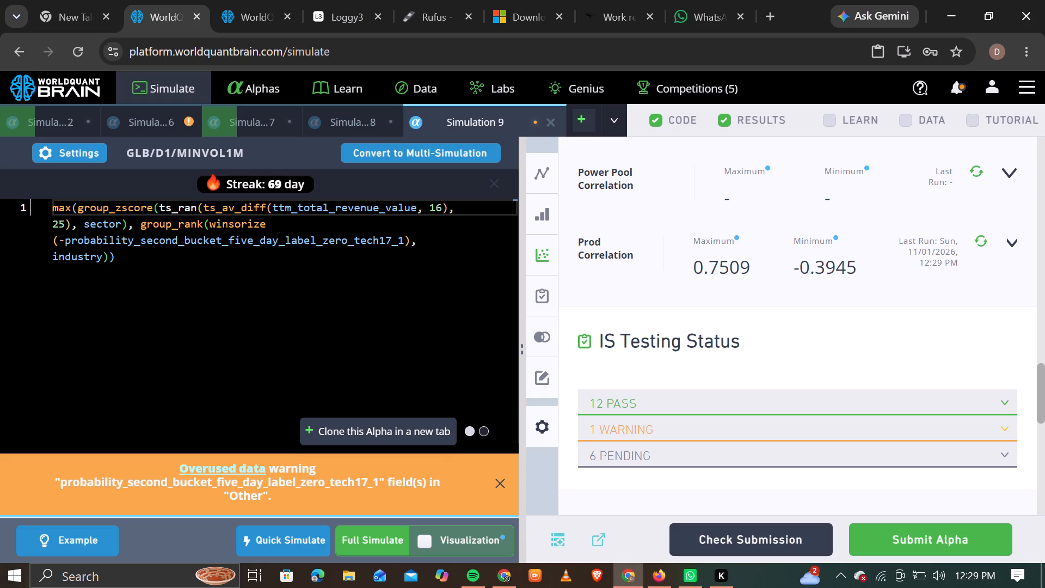
click(199, 206)
key(k)
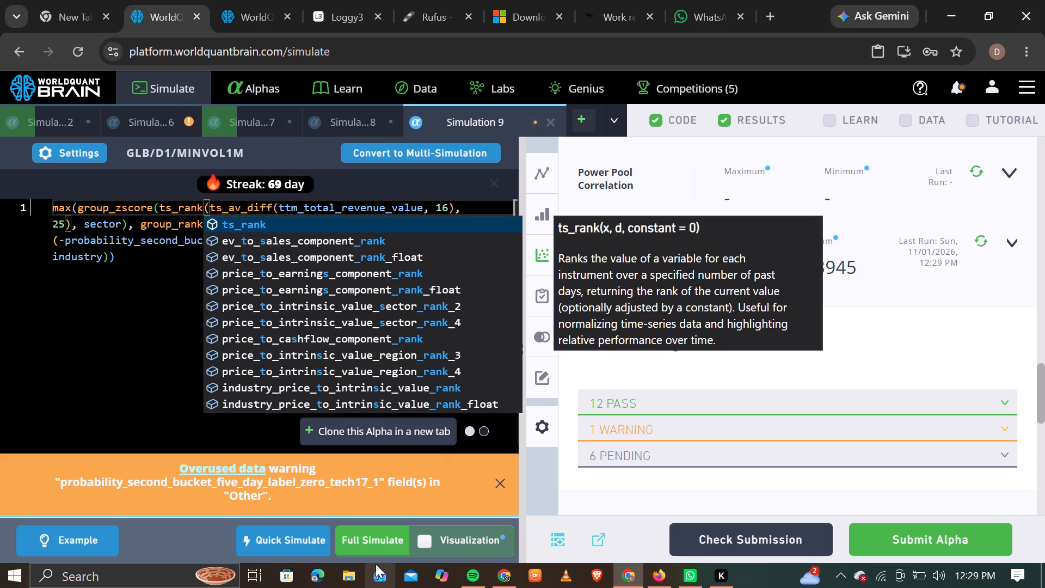
click(380, 540)
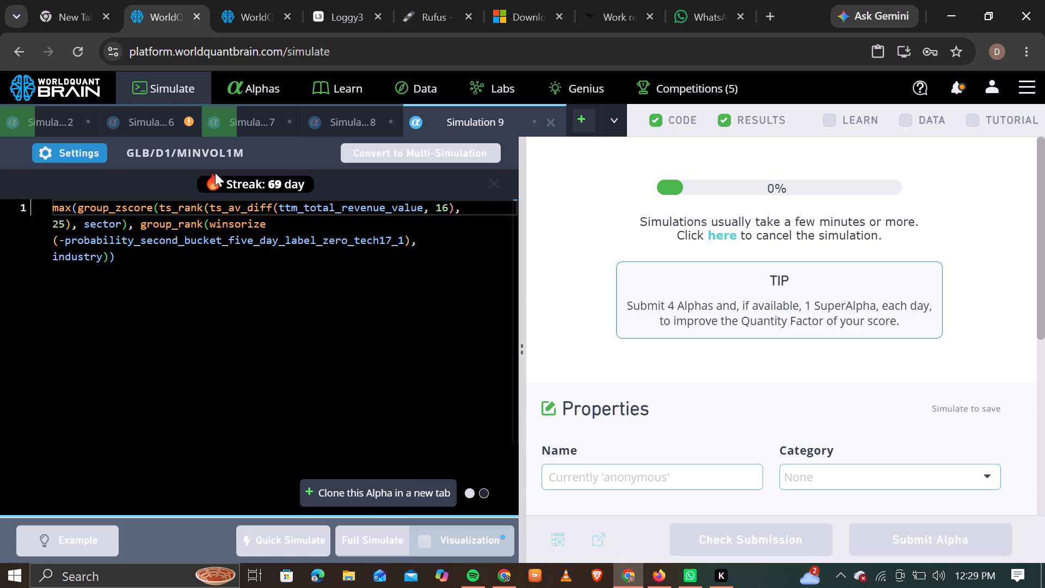
Show Simulation 6's test period, run its production correlation check and view its IS testing status.
click(161, 112)
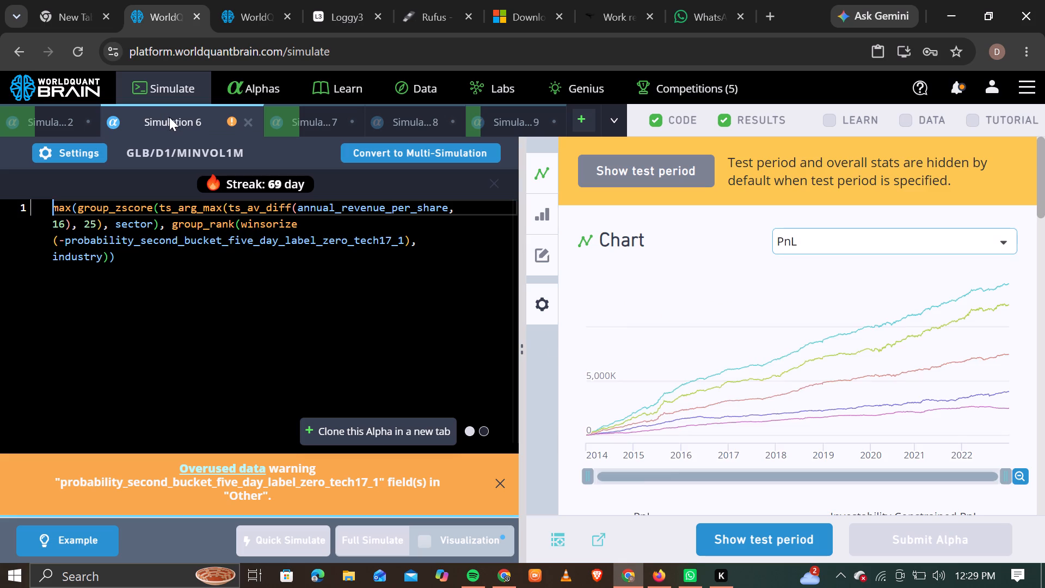
click(729, 547)
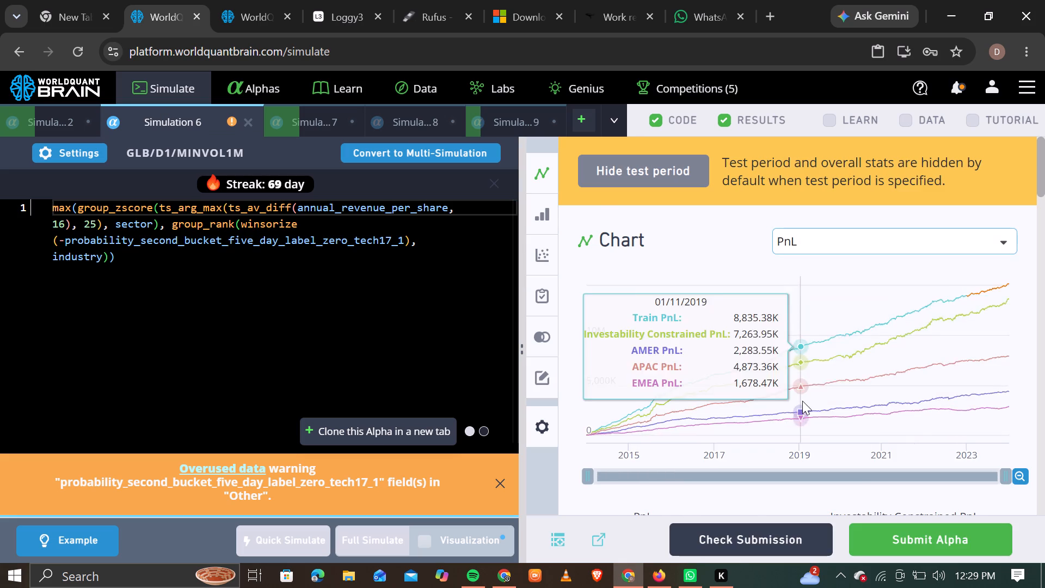
scroll(817, 364, down, 10)
scroll(771, 394, down, 2)
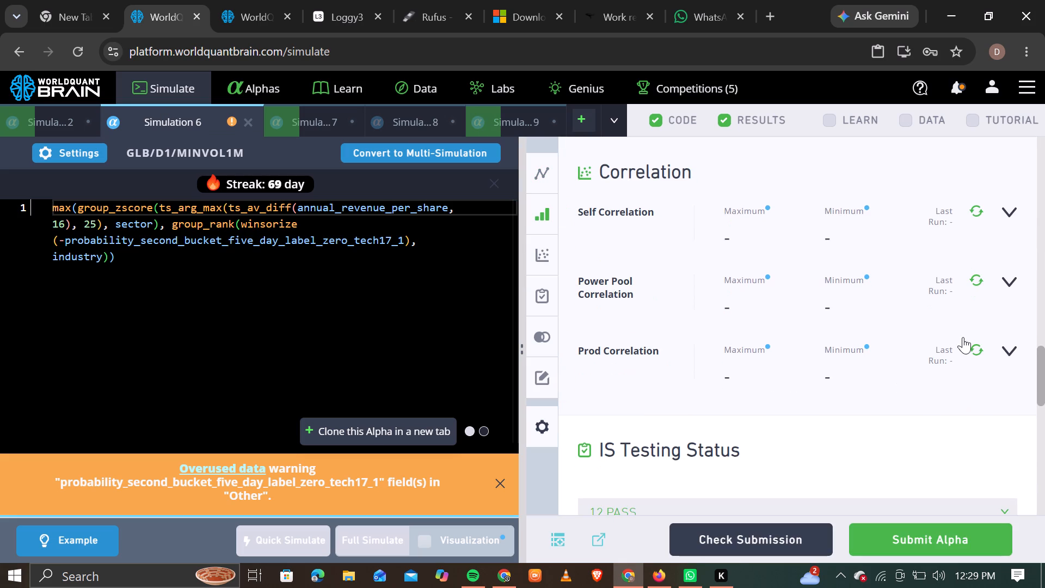
click(977, 348)
scroll(704, 379, down, 1)
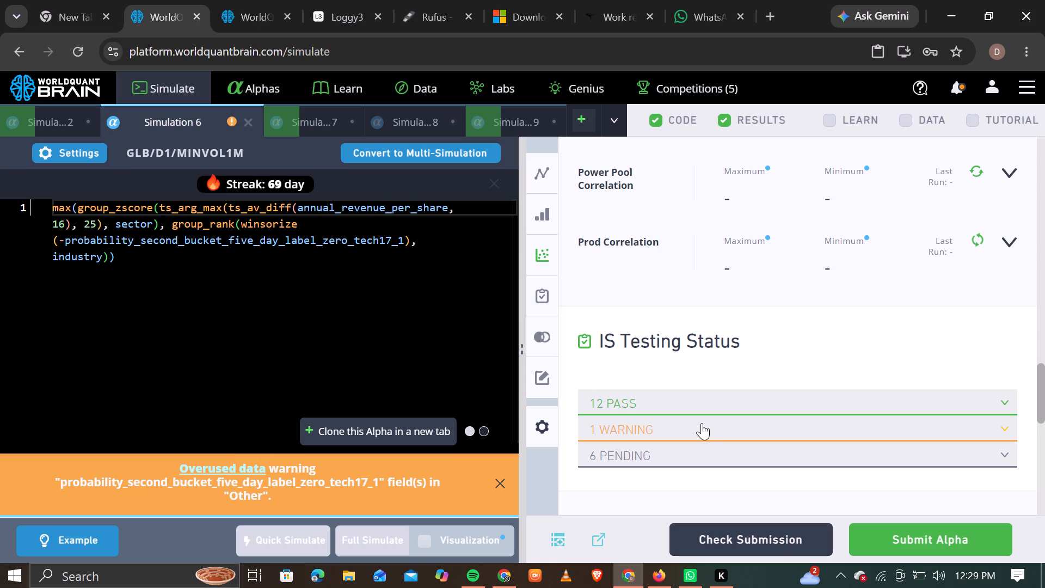
Select annual_revenue_per_share in Simulation 6 and browse the GLB matrix data-field list backwards from page 437 to page 428 for a replacement.
click(334, 205)
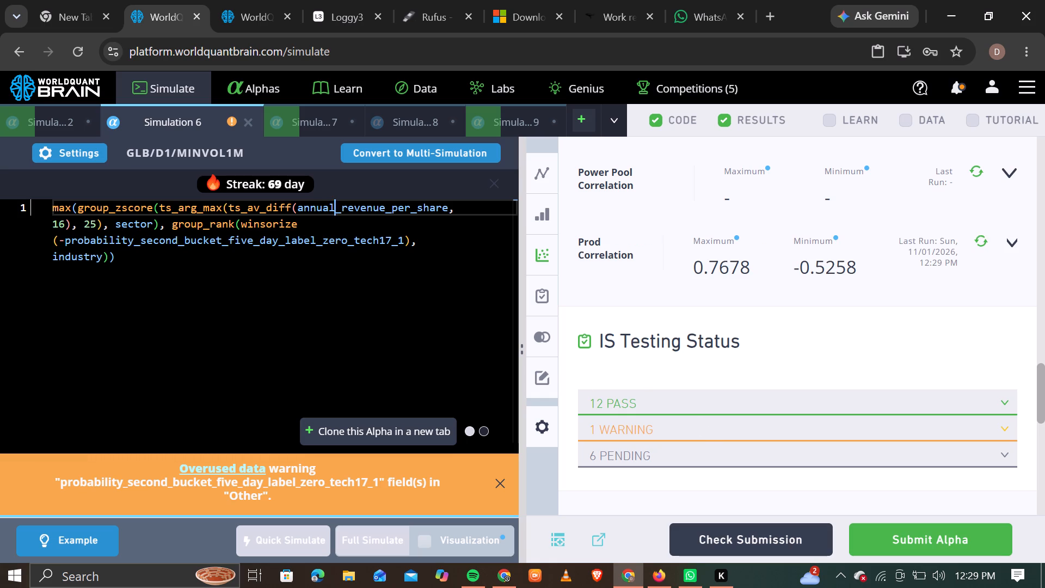
click(334, 205)
double_click(334, 205)
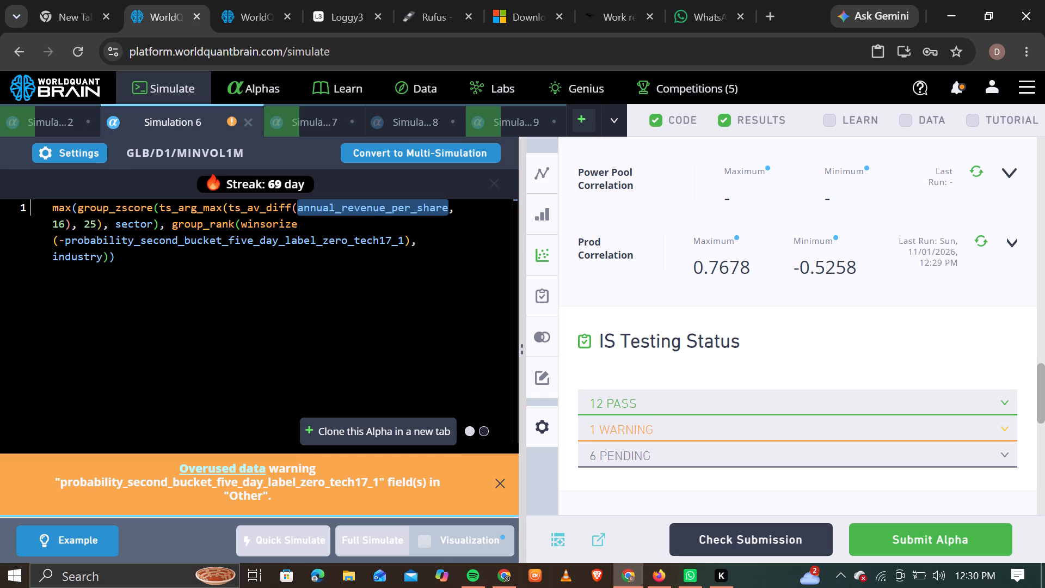
click(249, 15)
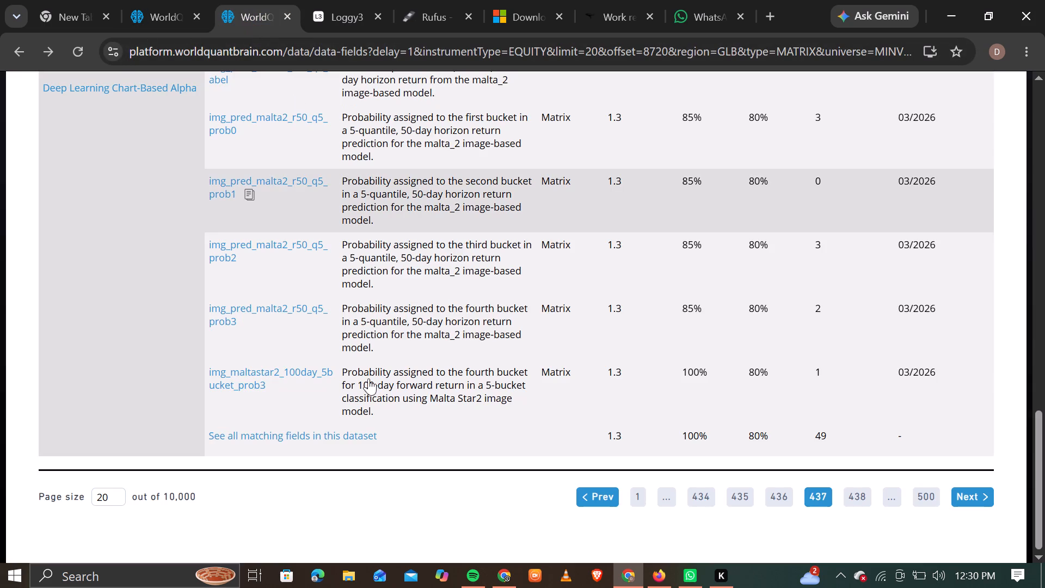
click(701, 499)
scroll(300, 395, down, 6)
scroll(396, 419, down, 5)
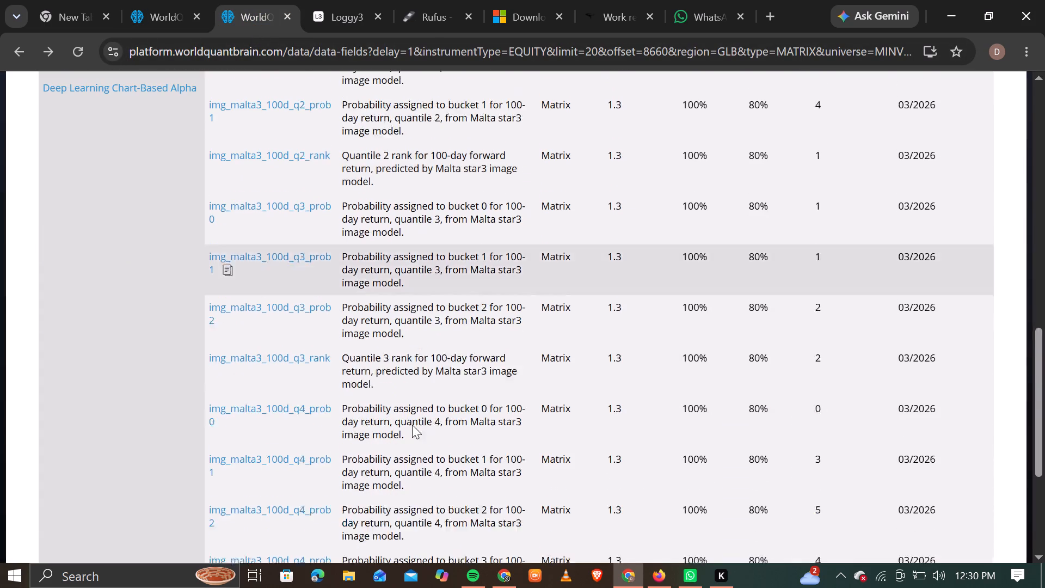
click(702, 495)
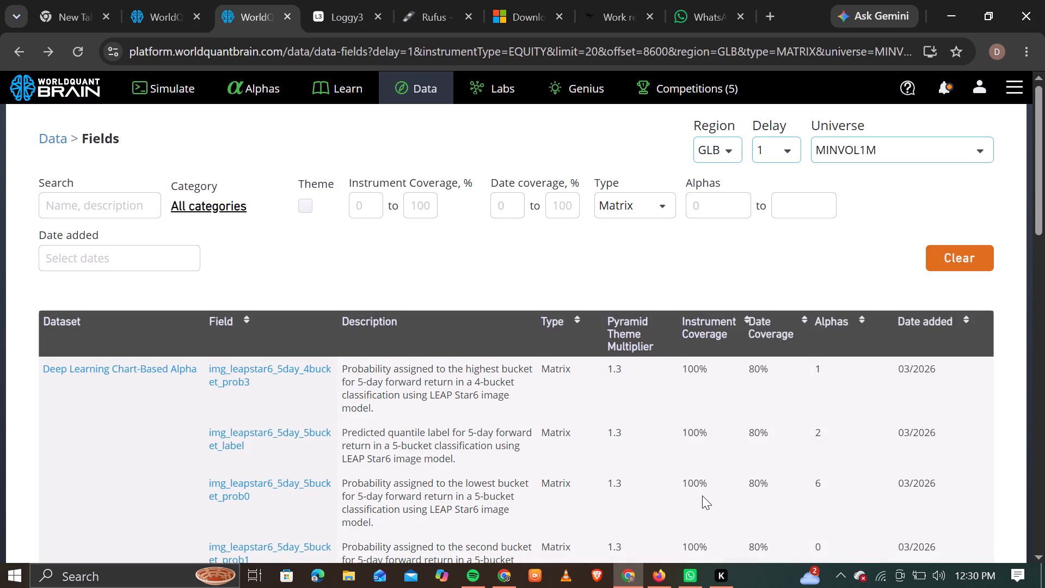
scroll(488, 396, down, 6)
scroll(399, 400, down, 5)
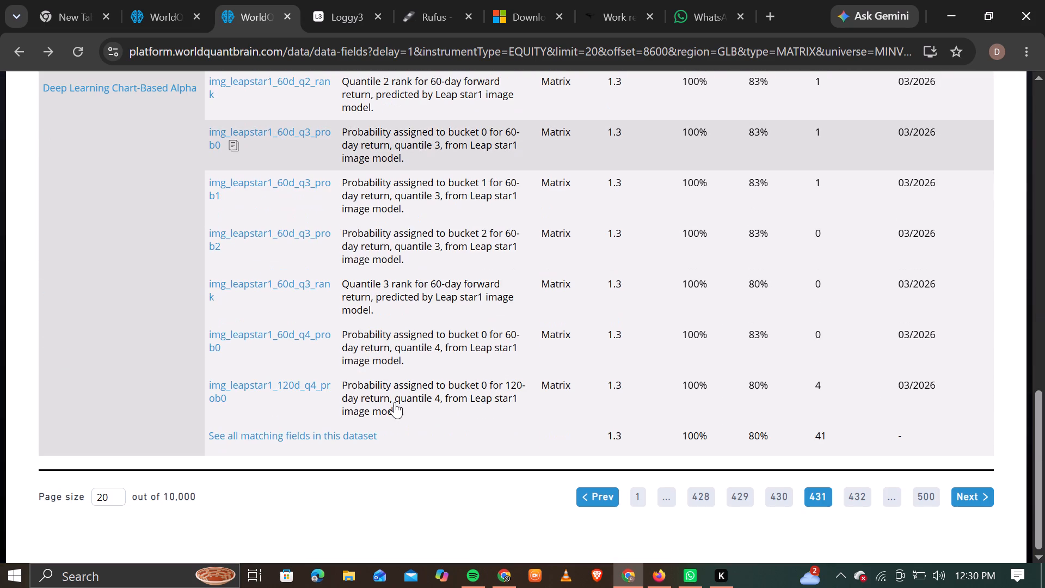
click(702, 498)
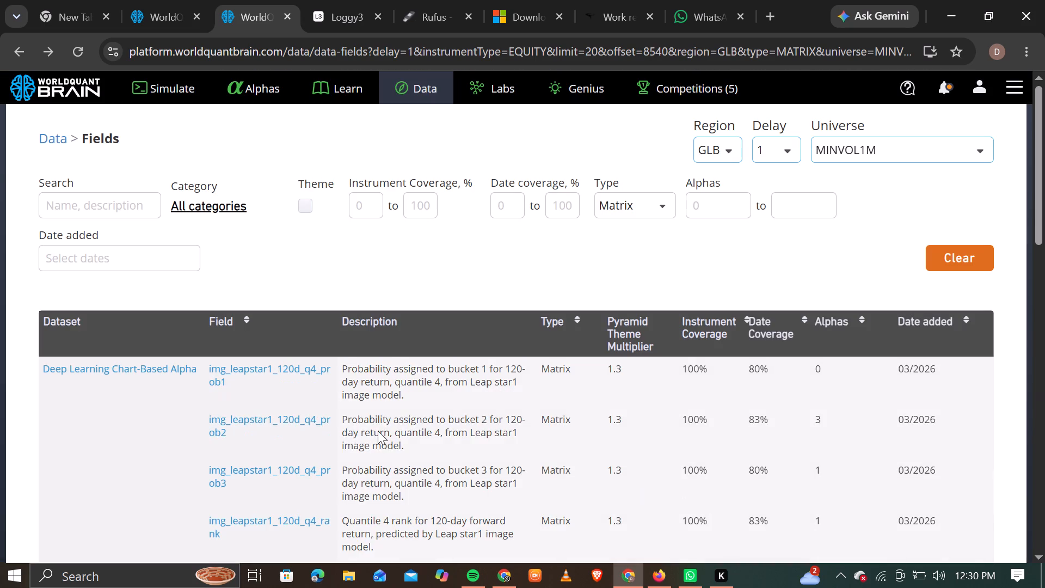
scroll(369, 395, down, 15)
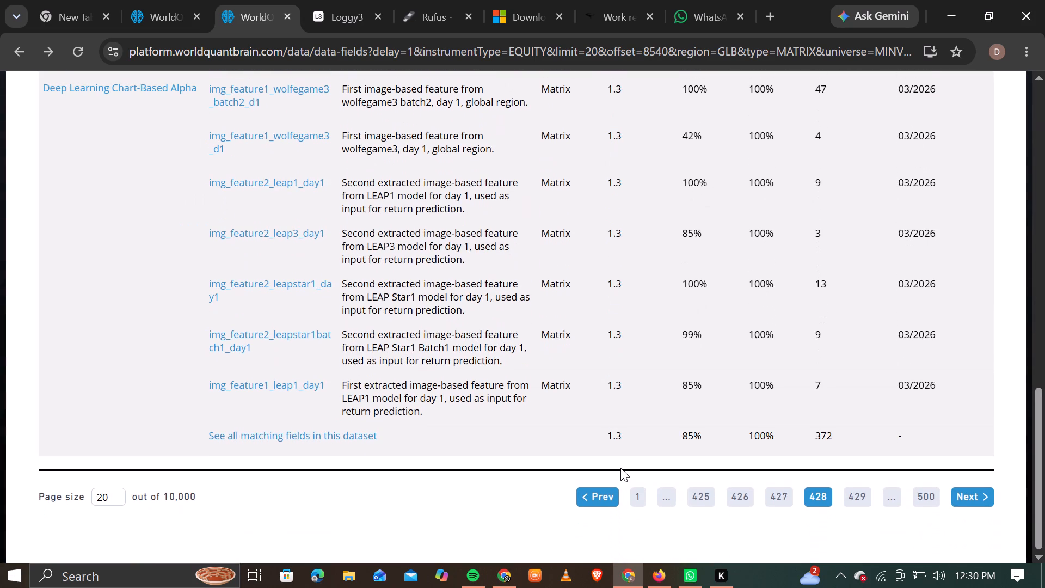
Replace annual_revenue_per_share in Simulation 6 with img_feature2_leapstar1batch1_day1, copied from page 428 of the data-field list, and run a full simulation.
click(266, 346)
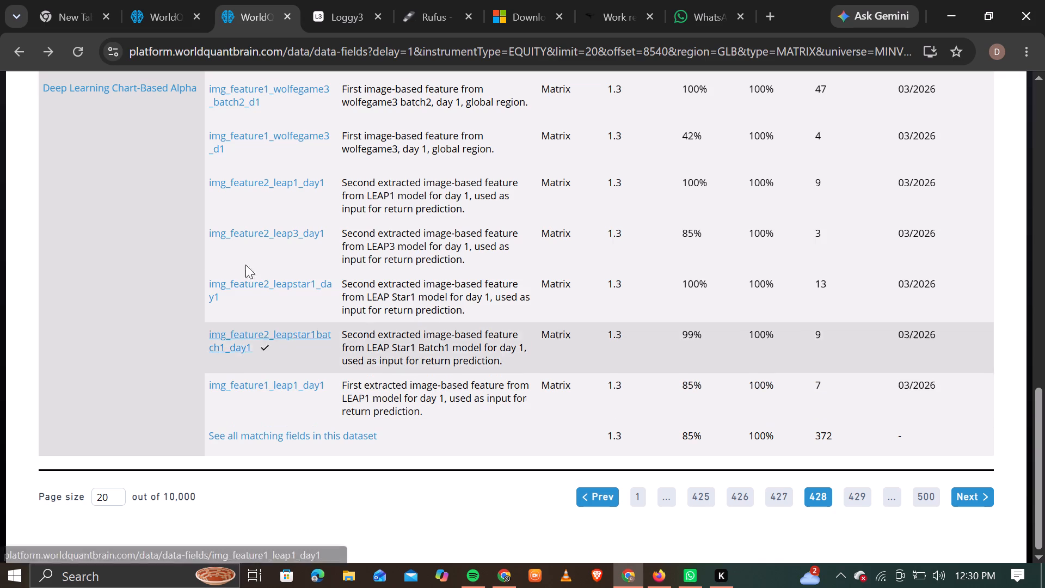
click(173, 14)
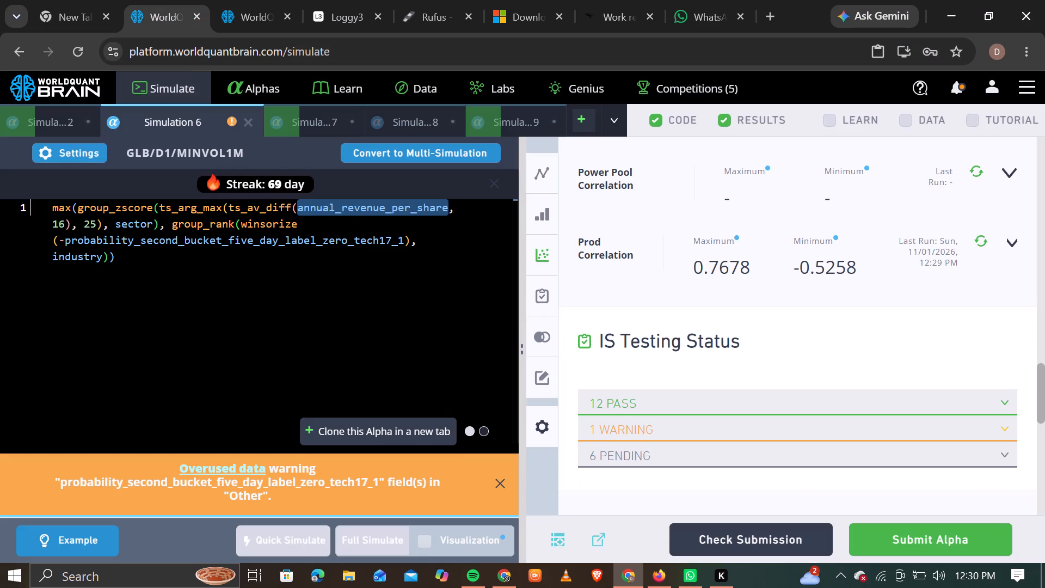
right_click(334, 201)
click(391, 276)
click(247, 13)
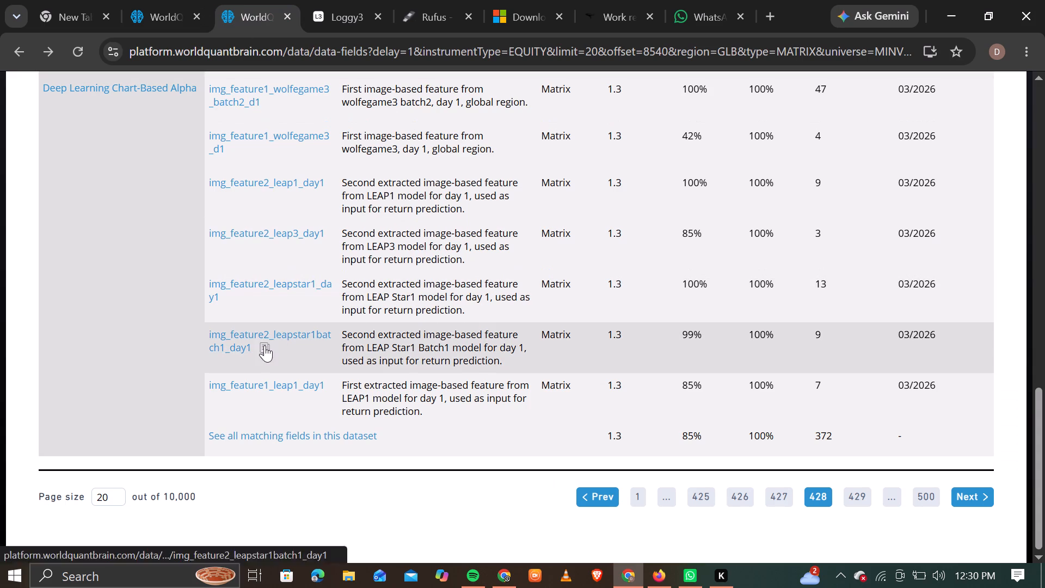
click(265, 345)
click(148, 11)
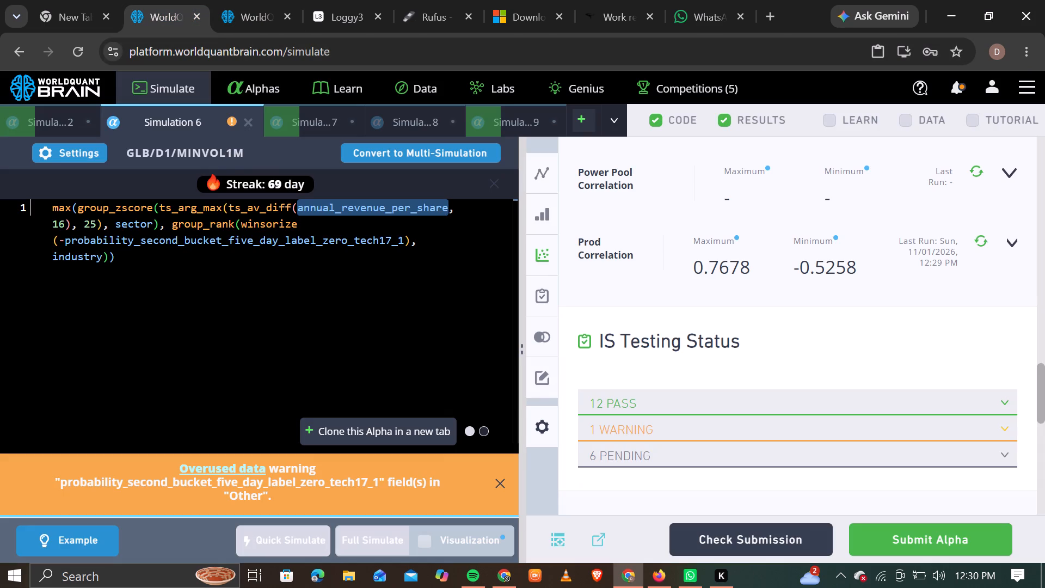
right_click(342, 205)
click(382, 287)
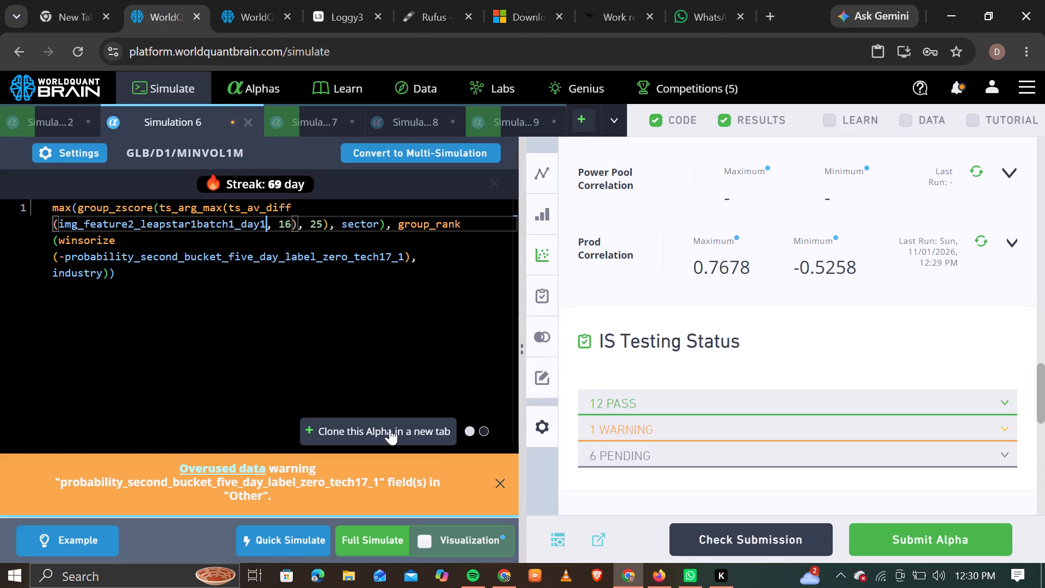
click(378, 541)
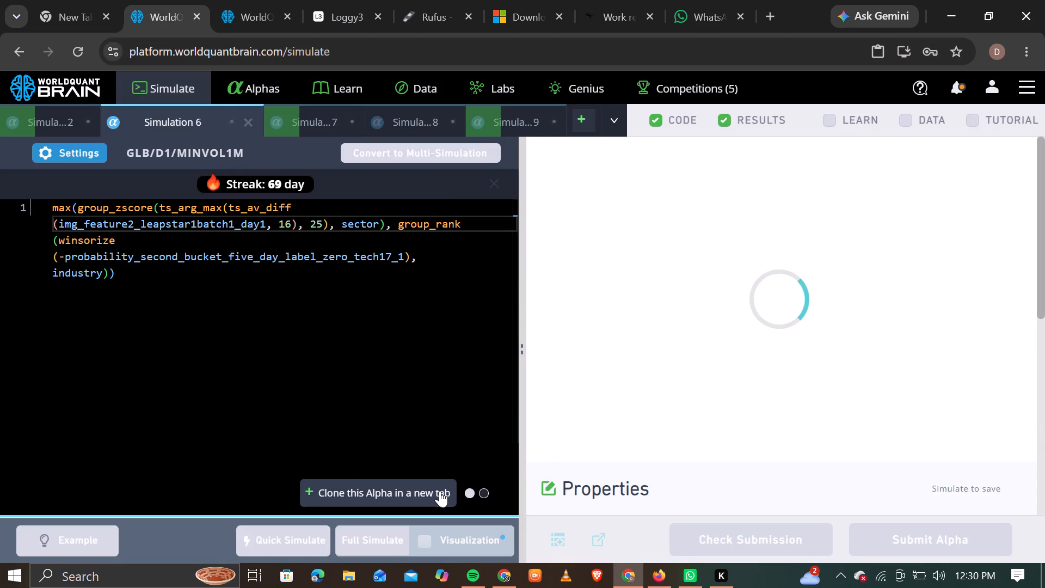
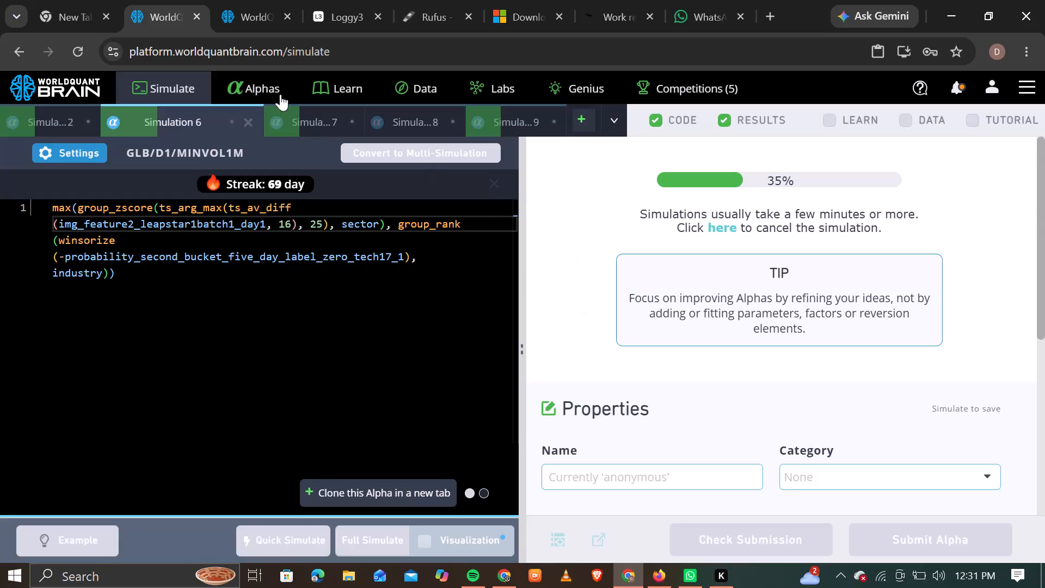
Look over the list of submitted alphas and return to the simulation page.
click(259, 79)
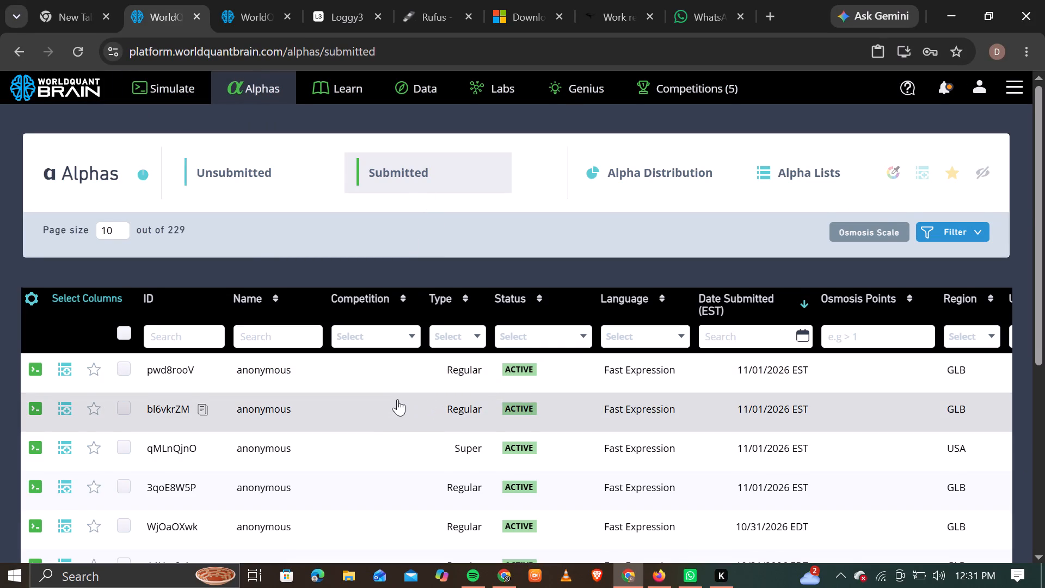
scroll(402, 399, down, 1)
scroll(402, 399, up, 1)
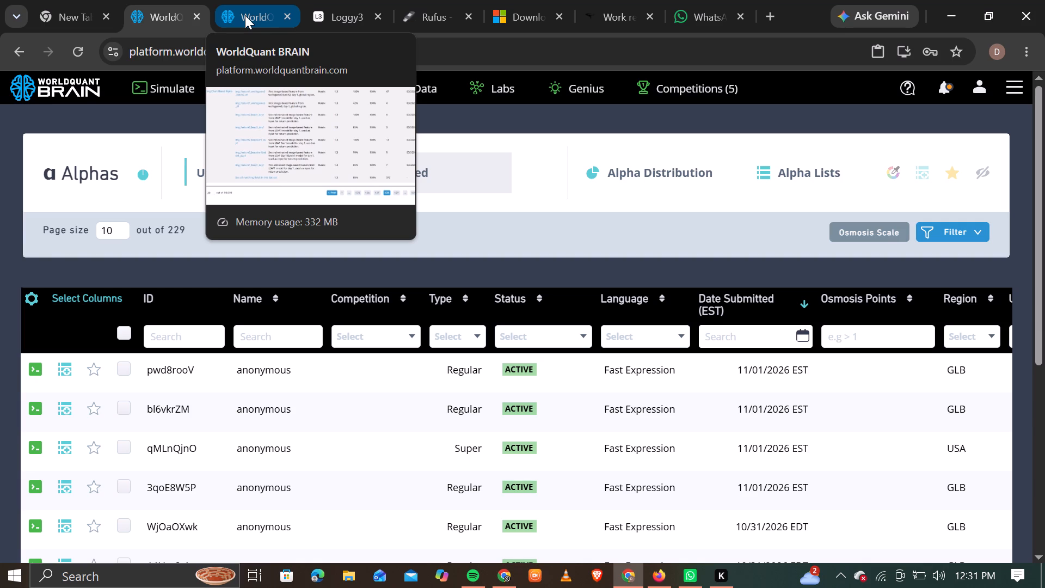
click(179, 82)
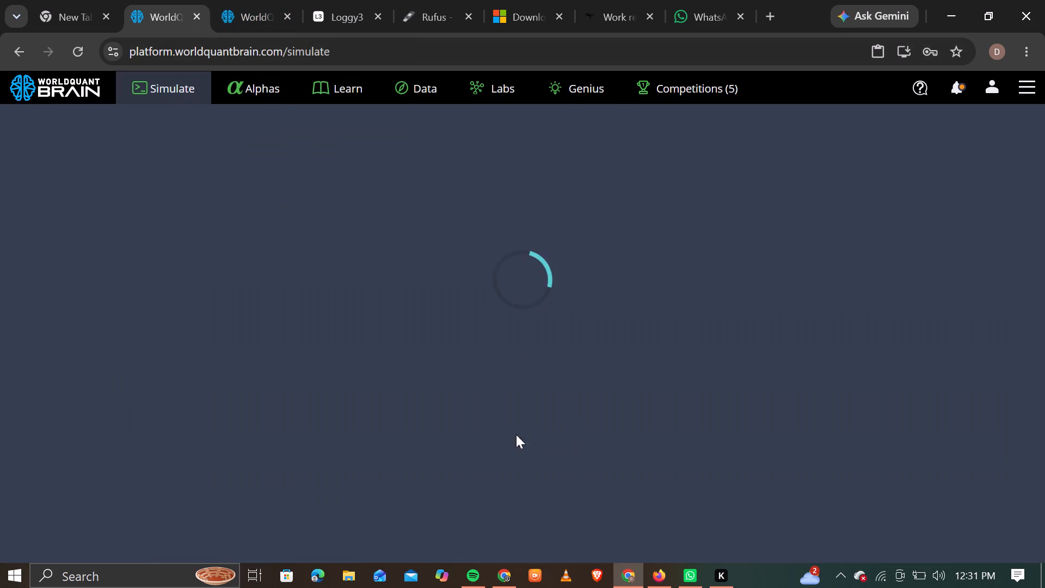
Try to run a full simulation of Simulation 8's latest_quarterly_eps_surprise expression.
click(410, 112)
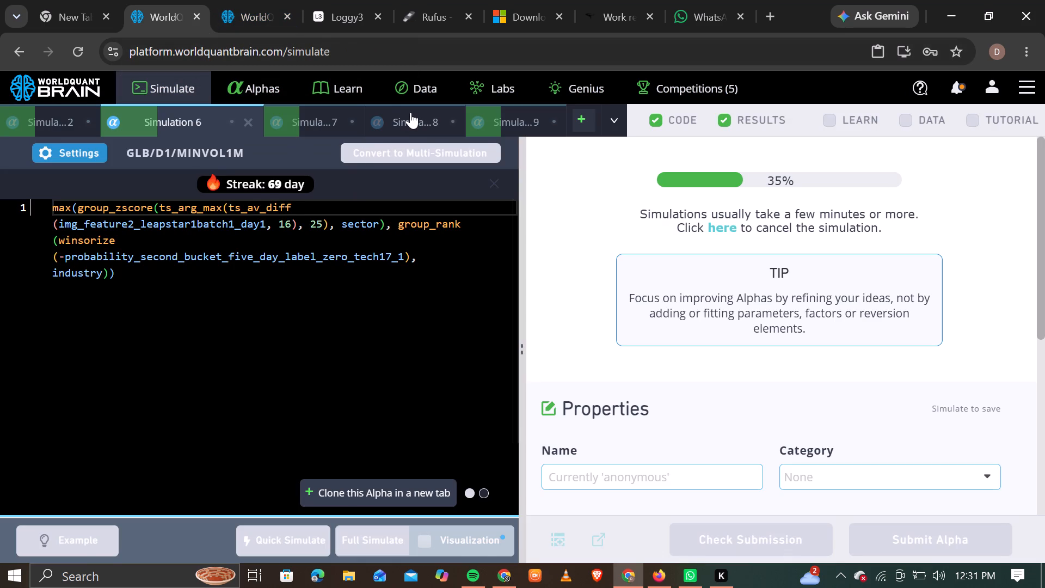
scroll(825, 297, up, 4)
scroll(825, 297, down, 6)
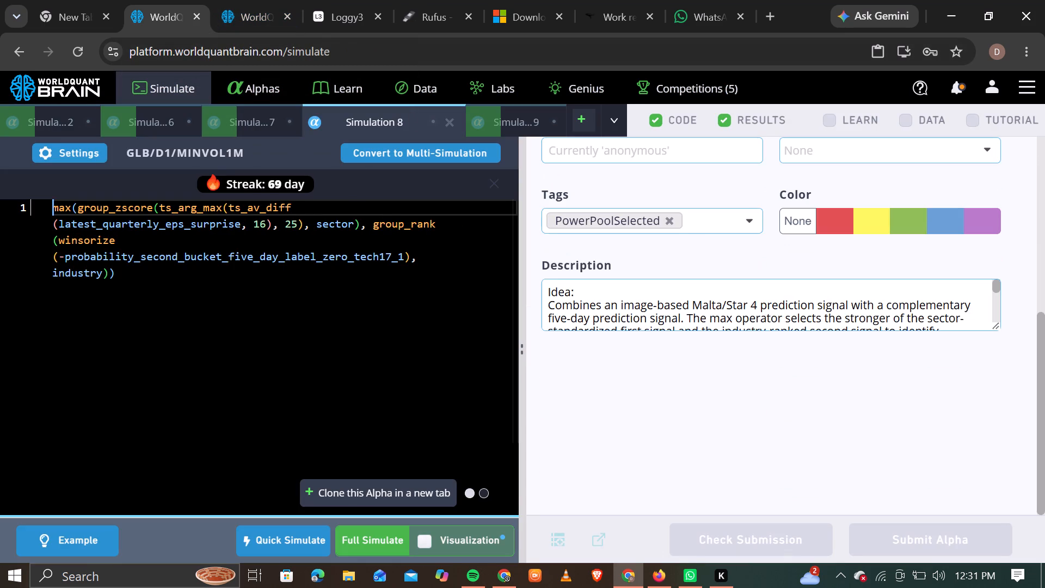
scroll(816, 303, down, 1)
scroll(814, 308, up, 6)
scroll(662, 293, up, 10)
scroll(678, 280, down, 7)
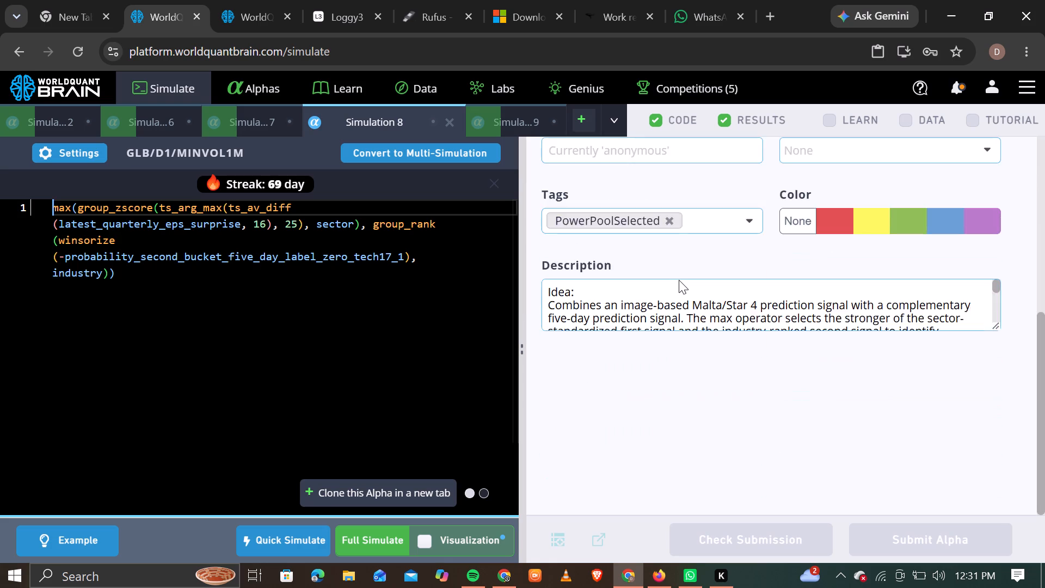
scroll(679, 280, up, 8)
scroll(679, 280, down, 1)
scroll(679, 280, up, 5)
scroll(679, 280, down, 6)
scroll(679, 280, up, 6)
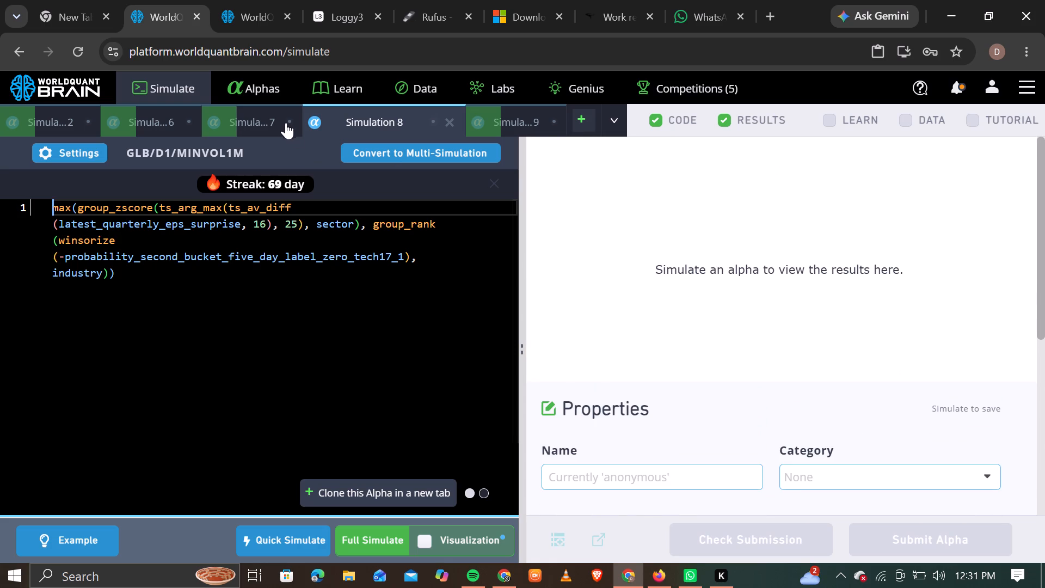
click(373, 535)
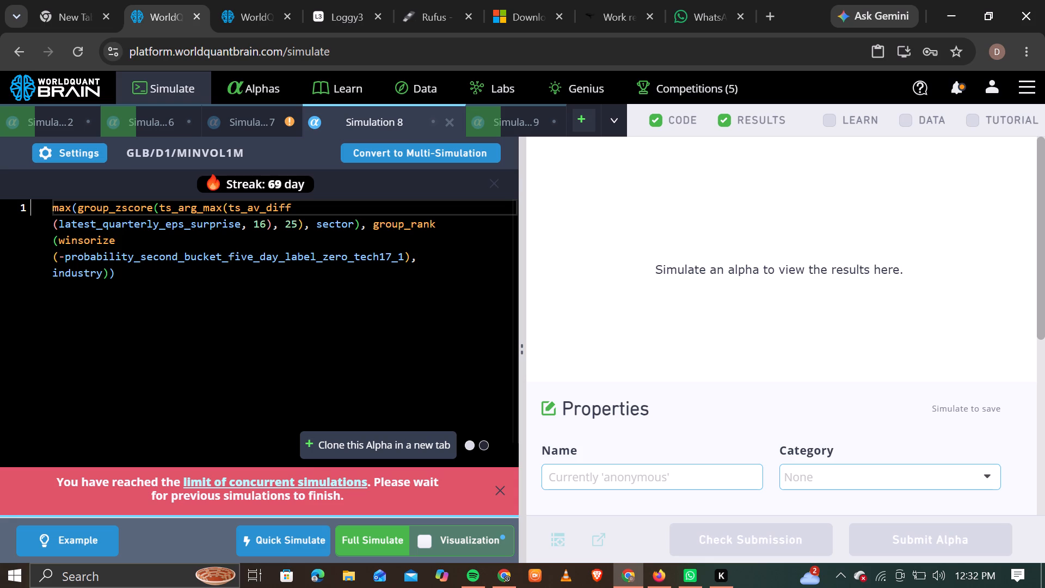
Show Simulation 7's test period, review its regional statistics and IS testing status, and run its production correlation check.
click(241, 119)
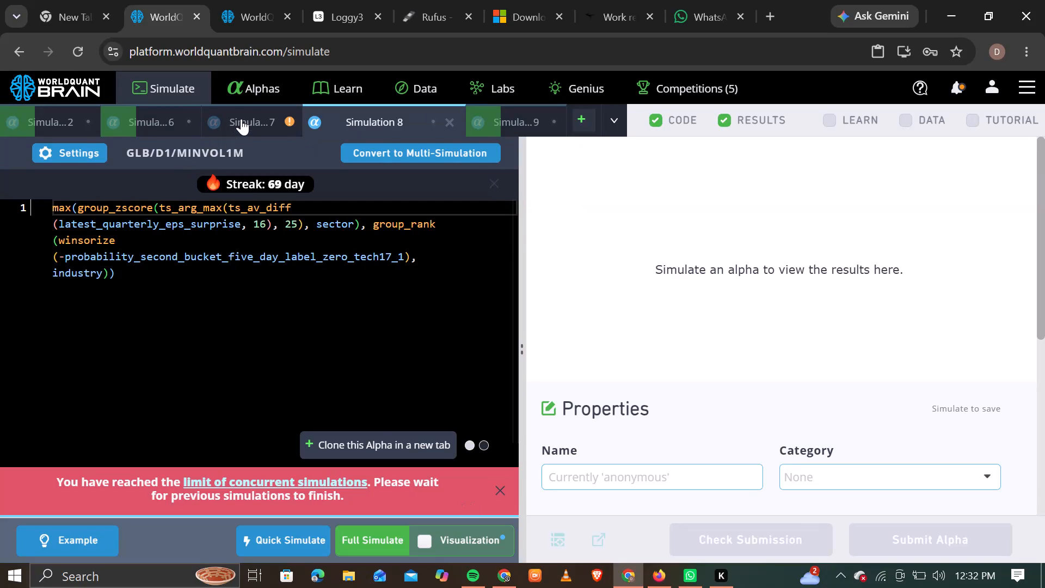
click(763, 541)
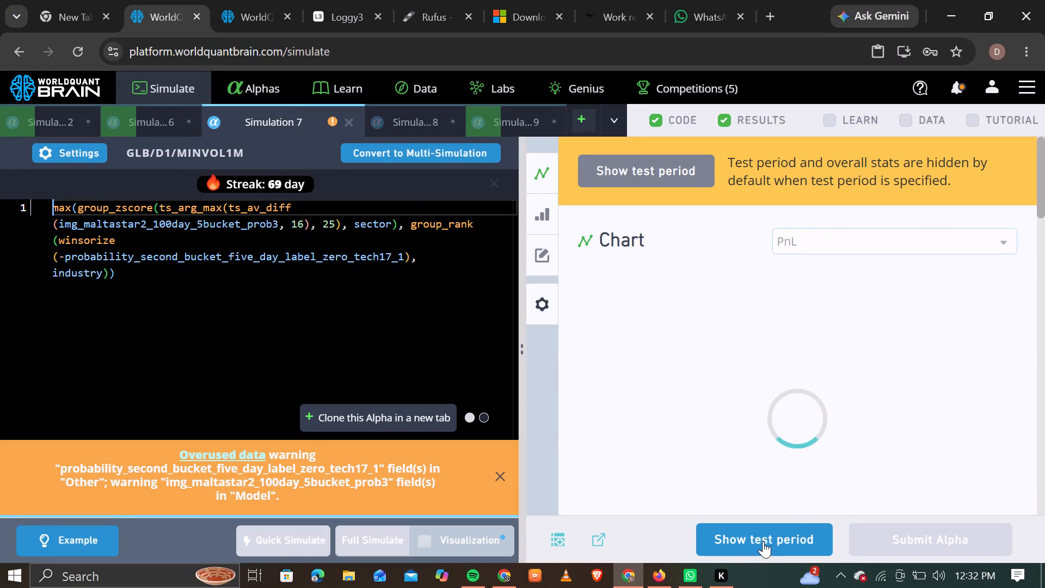
scroll(694, 271, down, 4)
scroll(792, 301, down, 4)
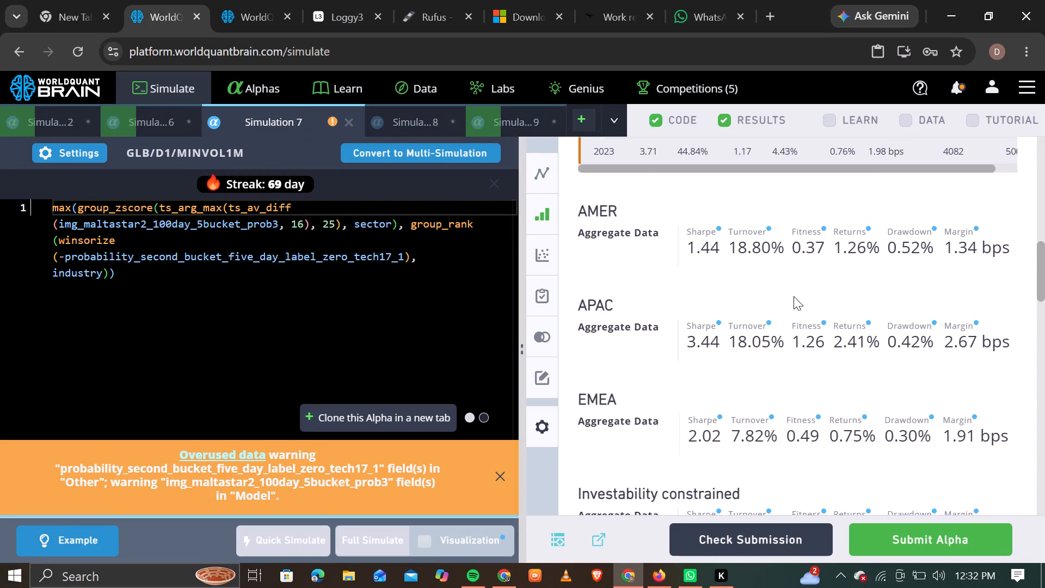
scroll(794, 296, down, 5)
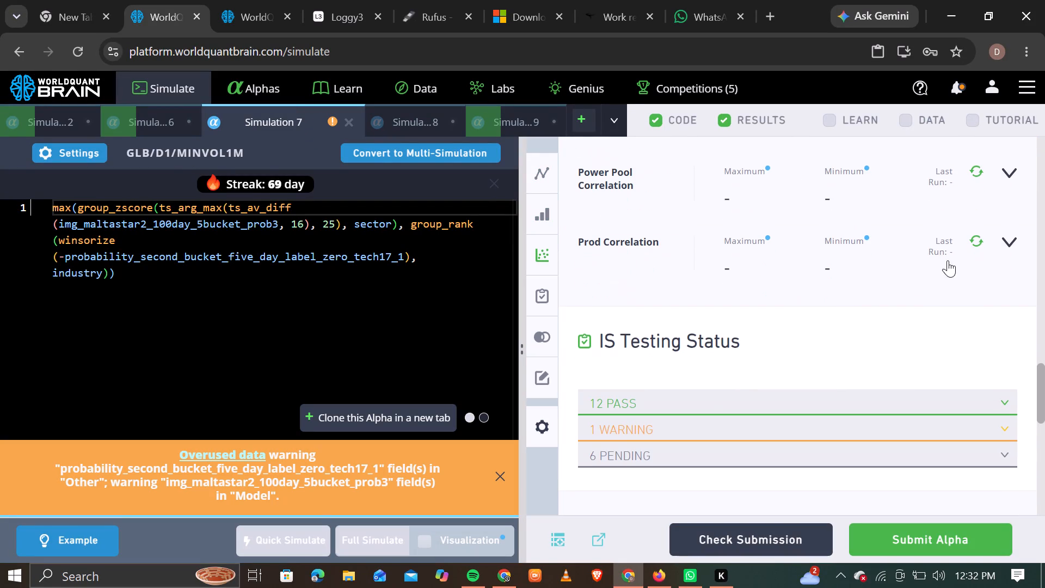
click(978, 237)
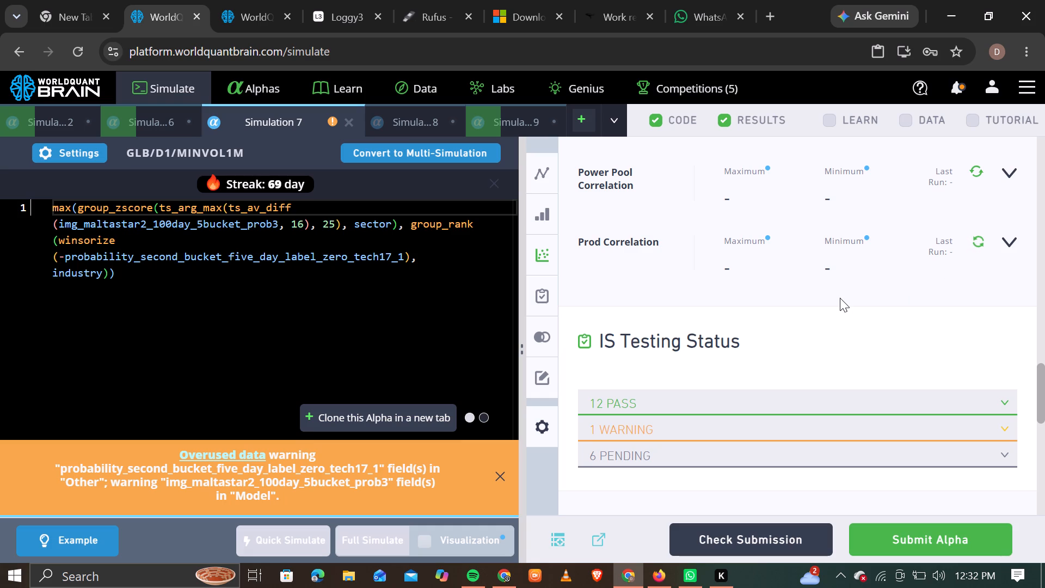
click(337, 323)
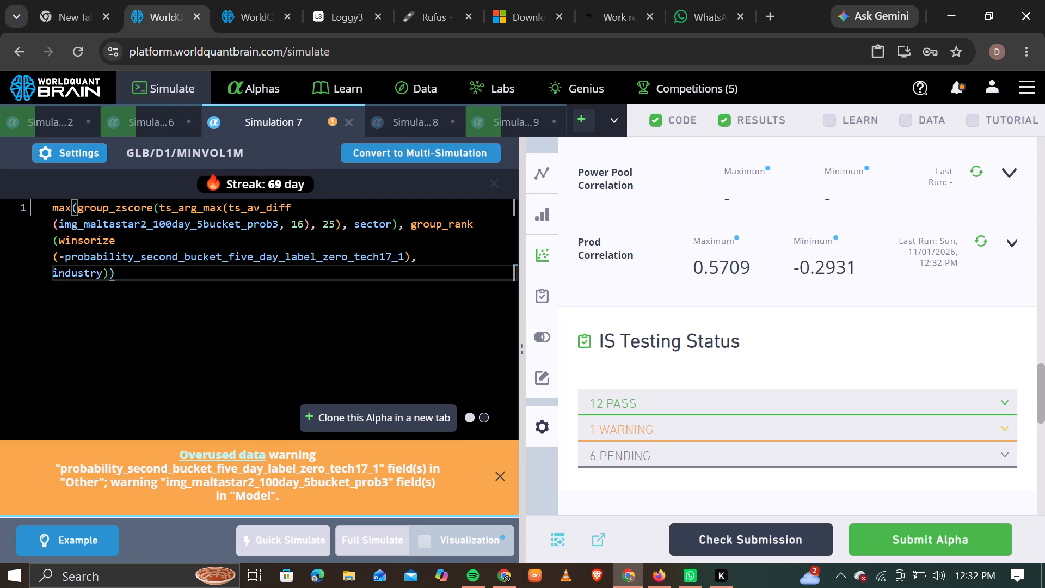
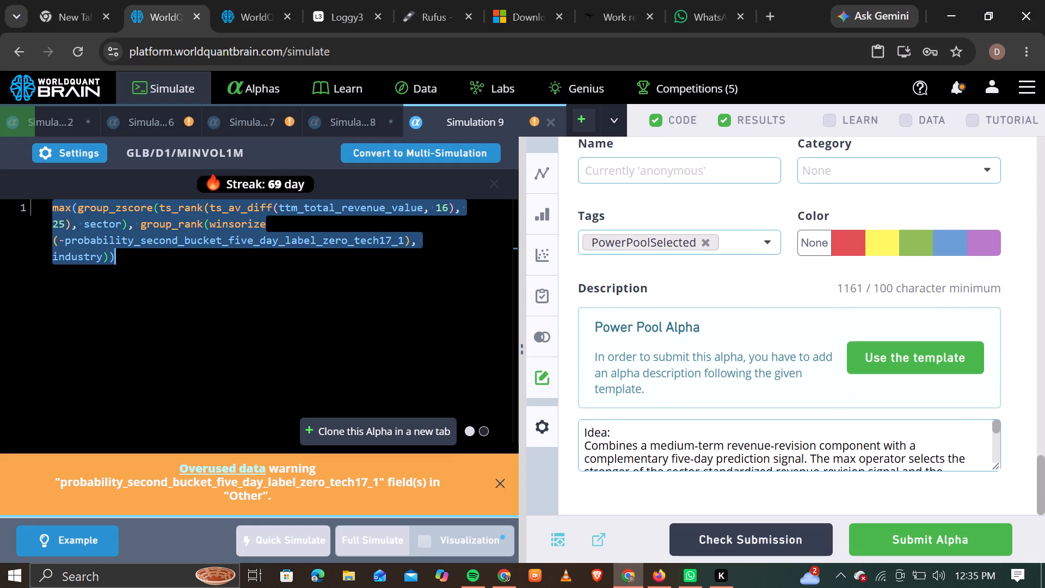
Replace Simulation 9's existing alpha description with the copied ttm_total_revenue_value description from ChatGPT.
drag(586, 431, 983, 466)
key(BackSpace)
right_click(696, 445)
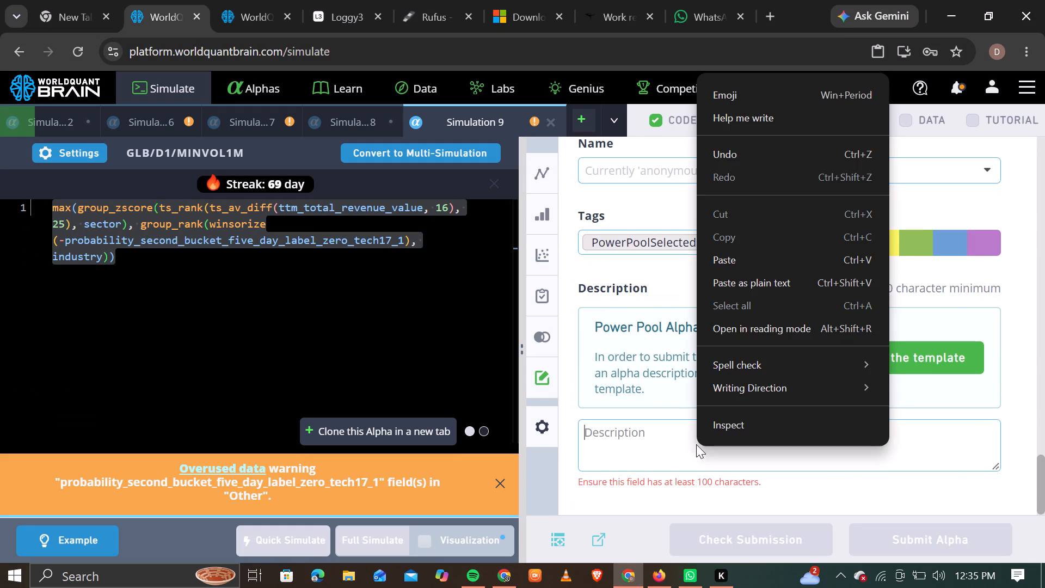
click(729, 258)
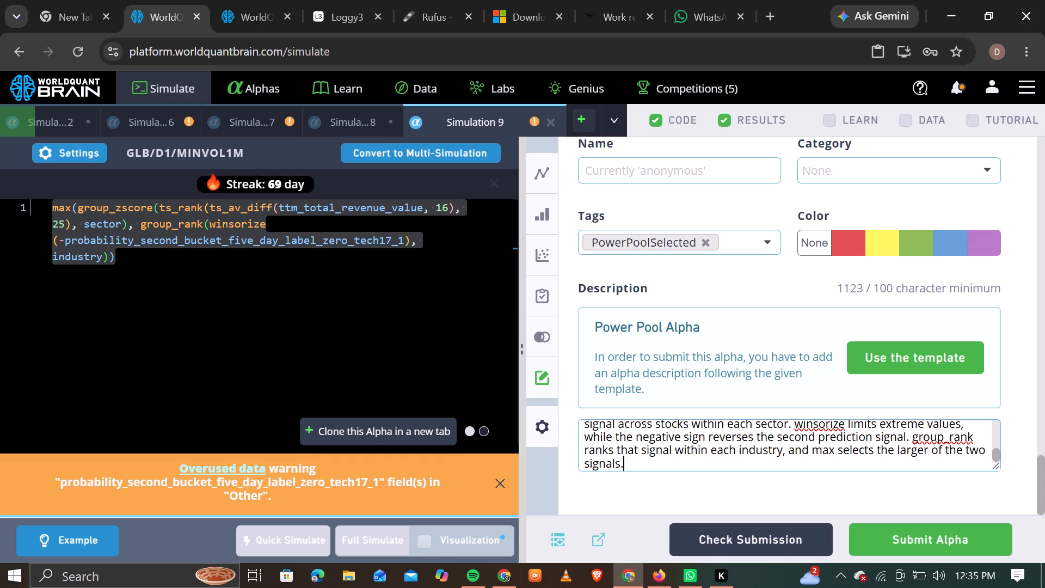
Try to submit the Simulation 9 alpha, retry the submission, and expand the failed tests in IS Testing Status.
click(911, 545)
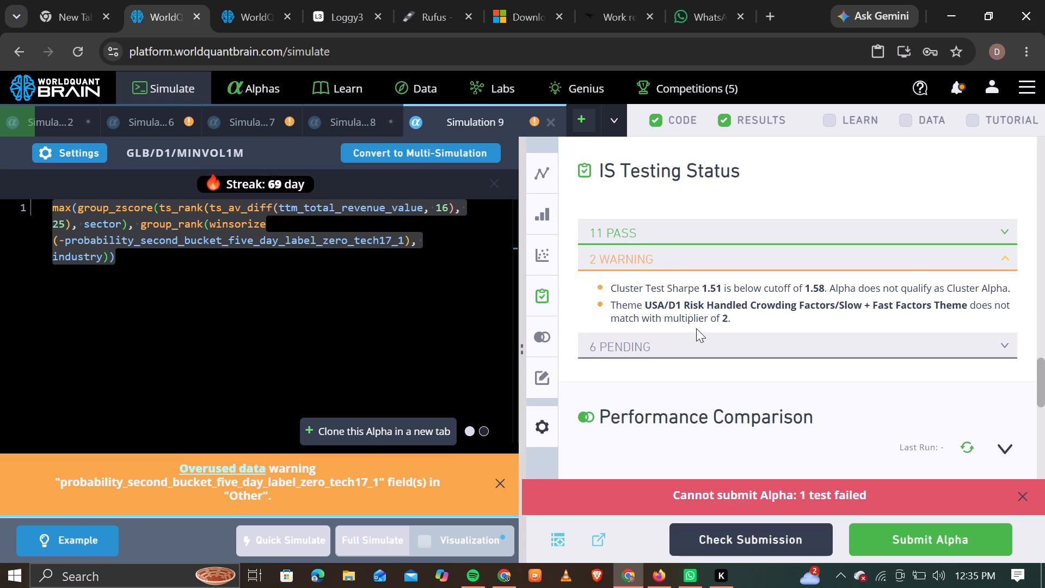
scroll(740, 374, up, 2)
scroll(740, 374, down, 2)
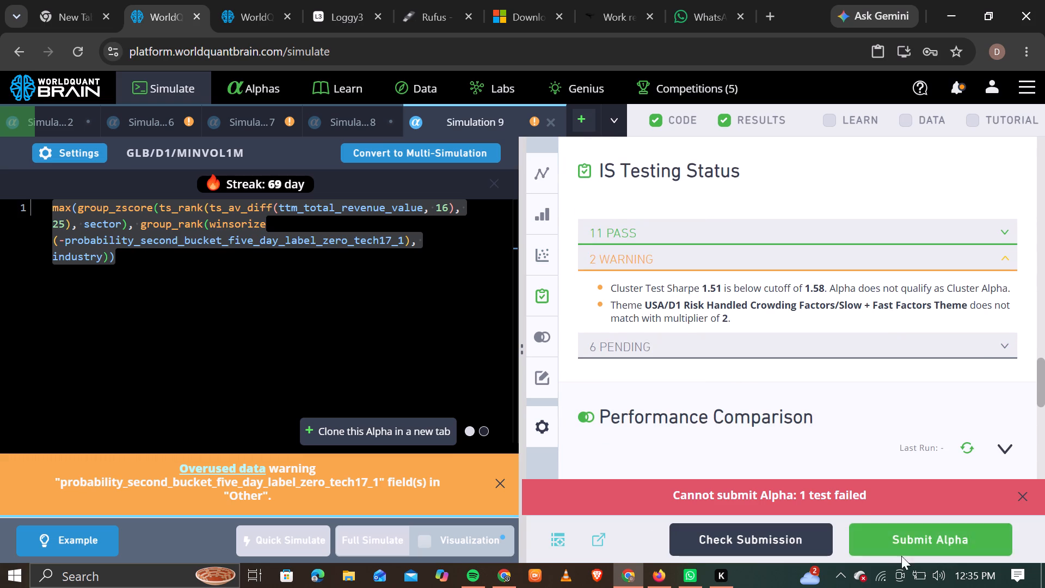
click(900, 537)
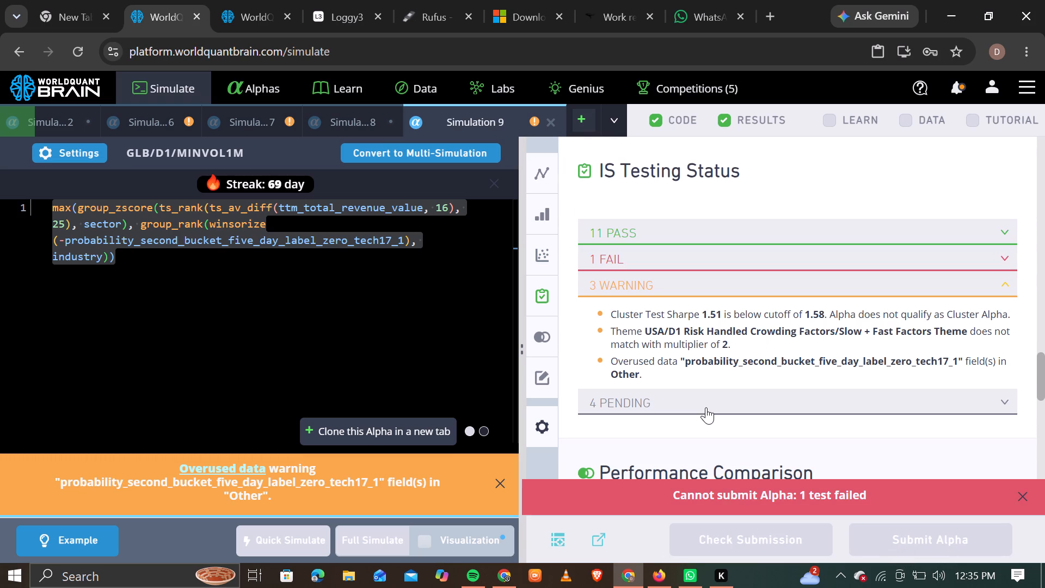
click(664, 253)
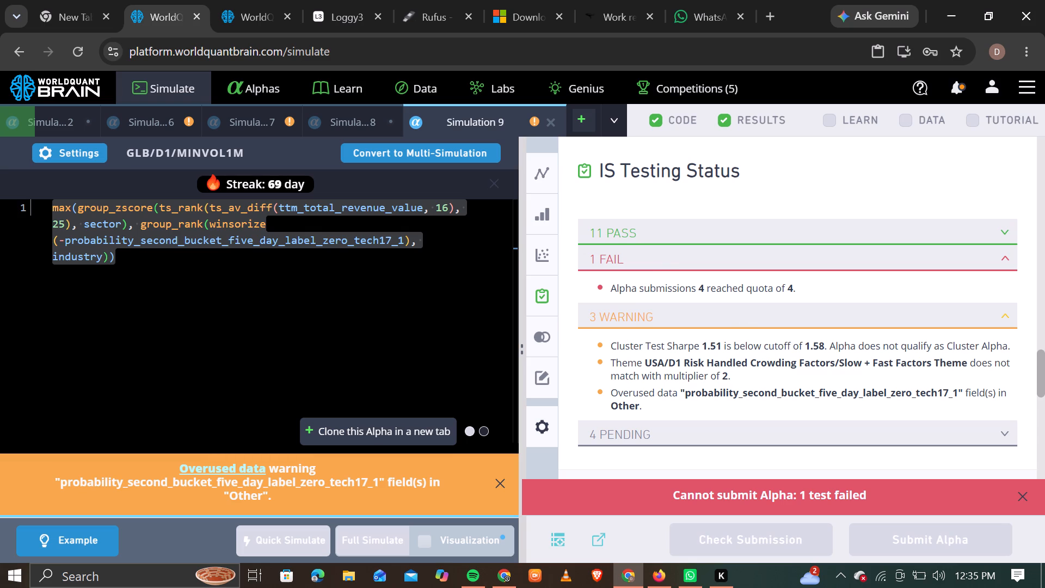
Copy Simulation 9's full ttm_total_revenue_value expression from the code editor.
click(264, 272)
key(ctrl+a)
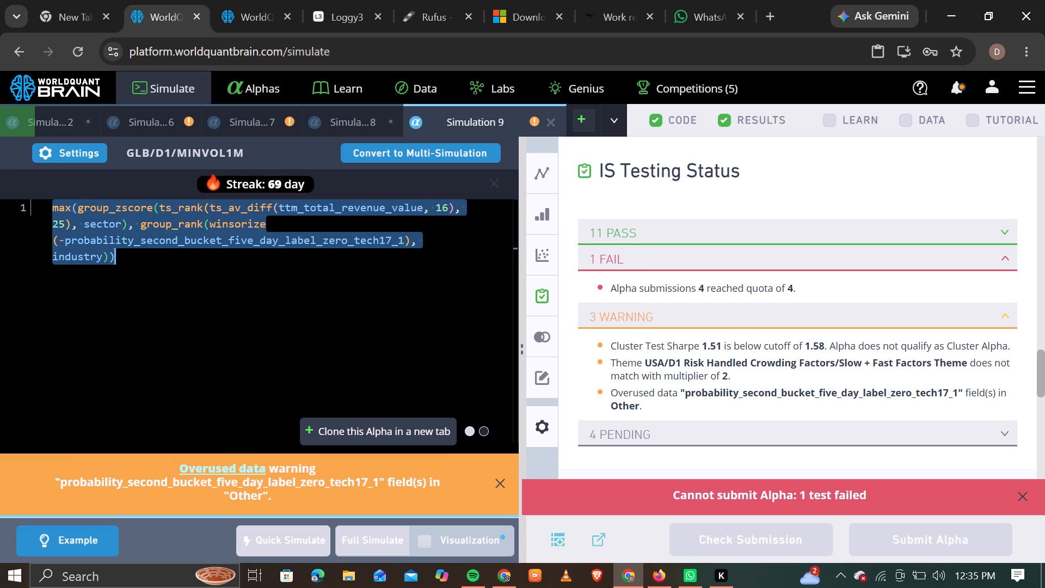
right_click(211, 218)
click(278, 290)
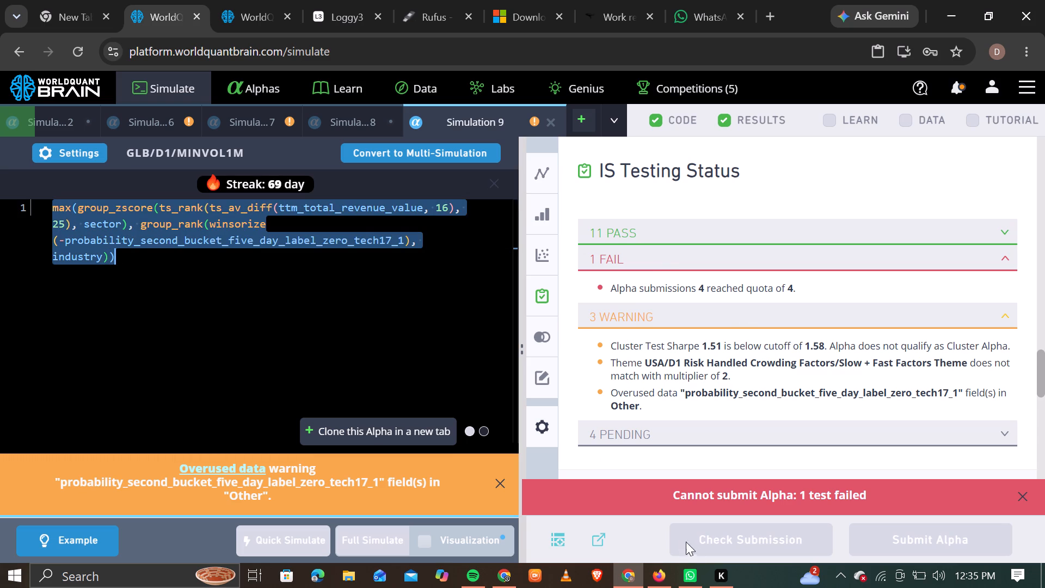
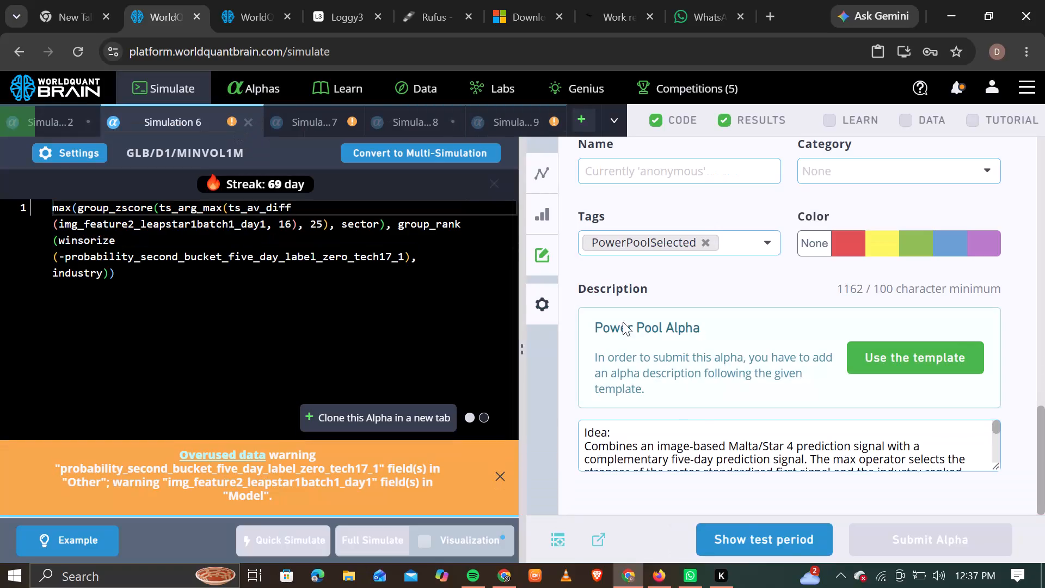
Reveal the test period for the Simulation 6 alpha and run its Prod Correlation check.
click(751, 539)
scroll(750, 398, down, 2)
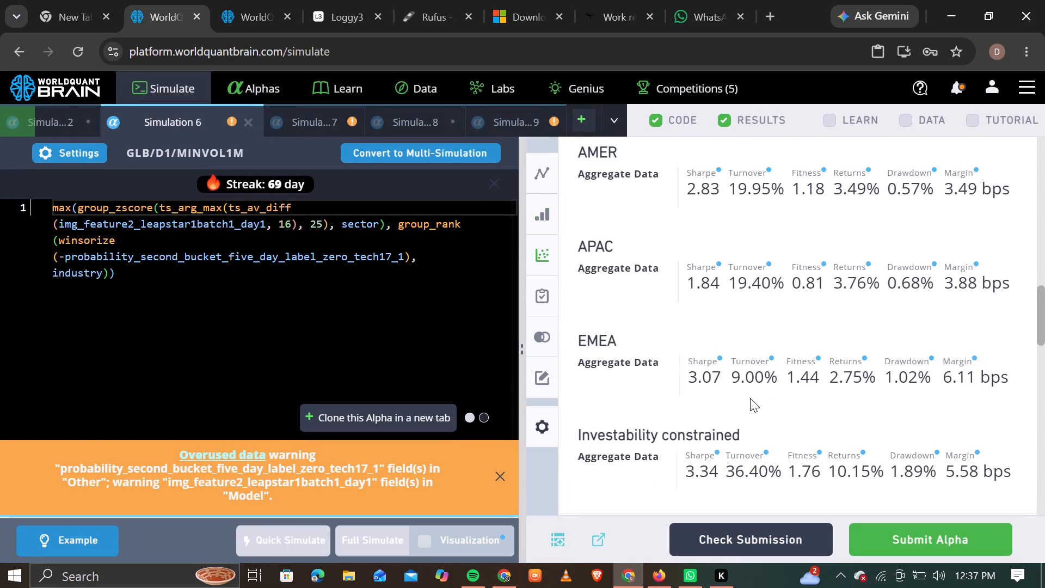
scroll(750, 398, down, 5)
scroll(748, 382, up, 2)
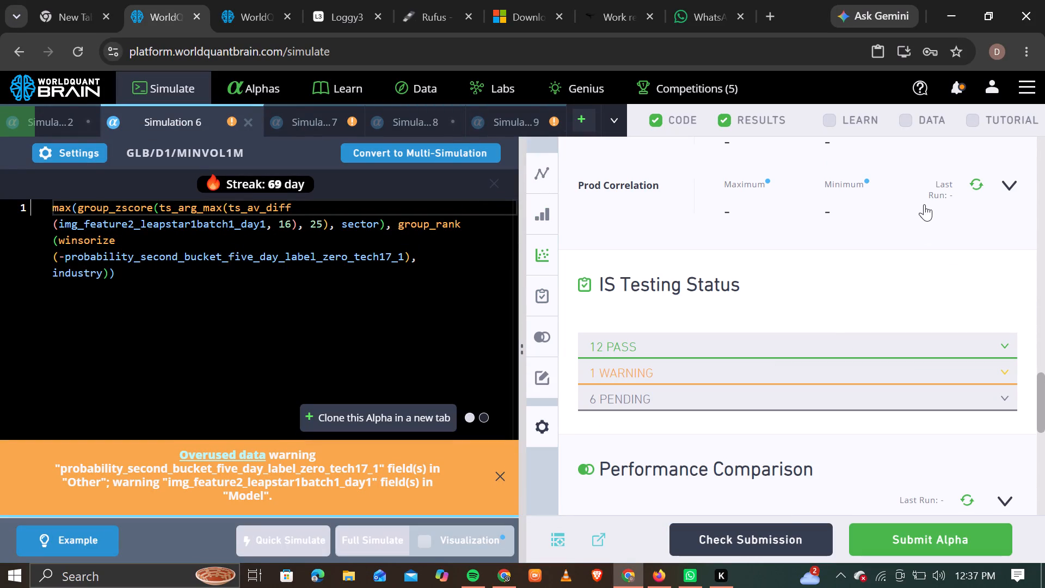
click(976, 185)
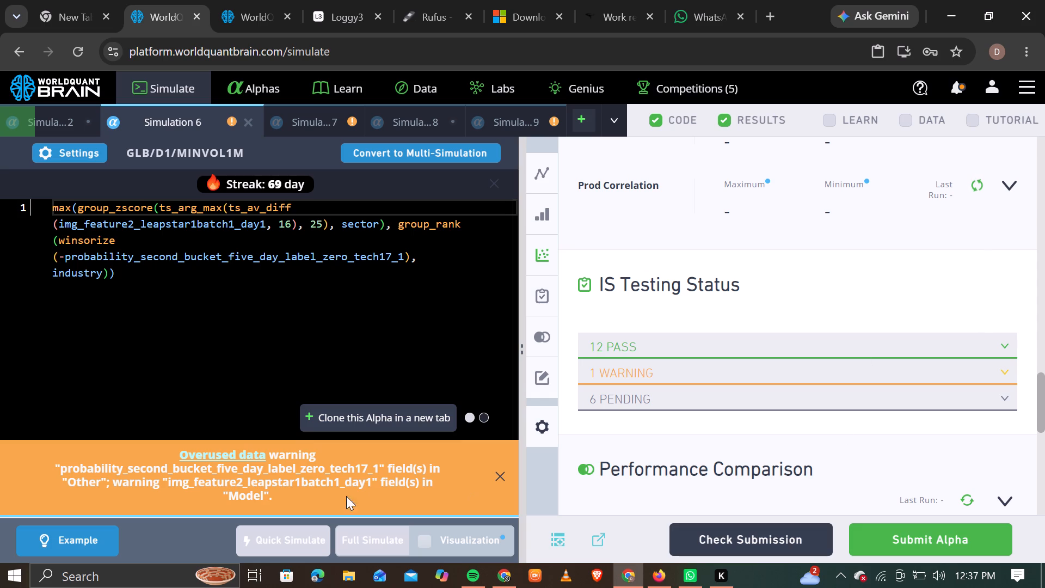
Copy Simulation 6's full max(group_zscore(...), group_rank(...)) expression combining img_feature2_leapstar1batch1_day1 and probability_second_bucket_five_day_label_zero_tech17_1.
click(388, 379)
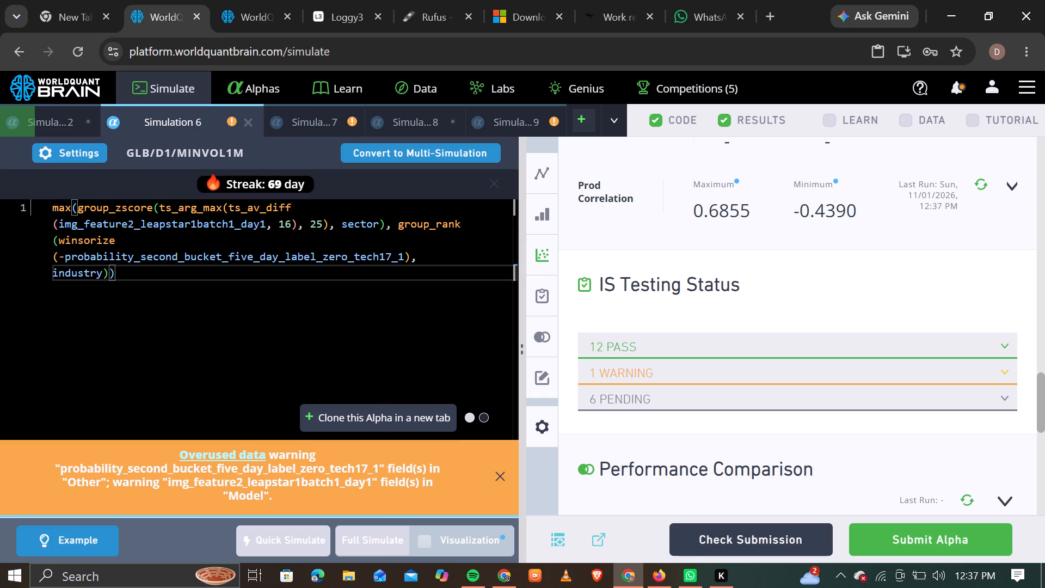
key(ctrl+a)
right_click(186, 213)
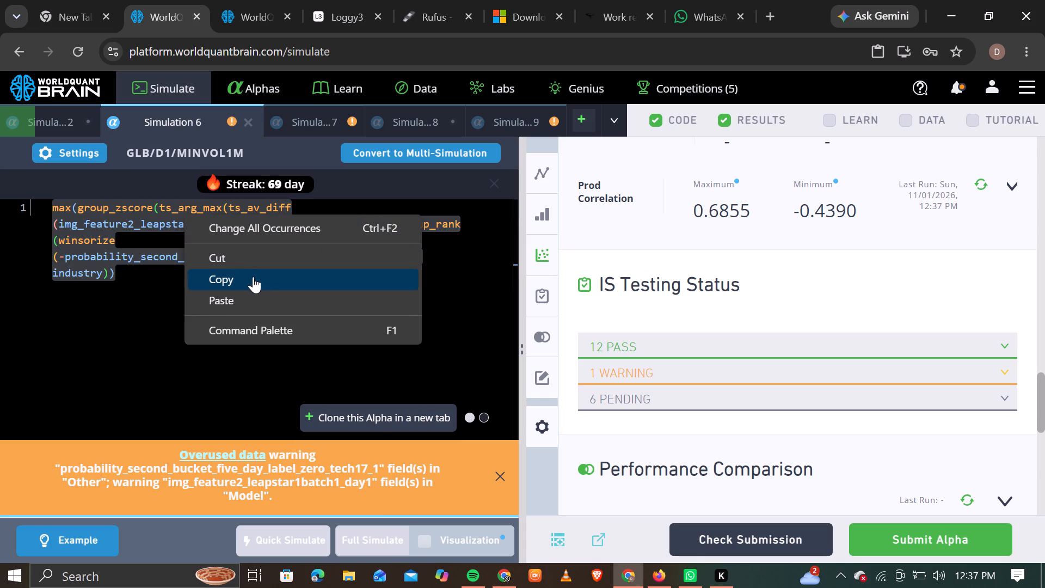
click(253, 277)
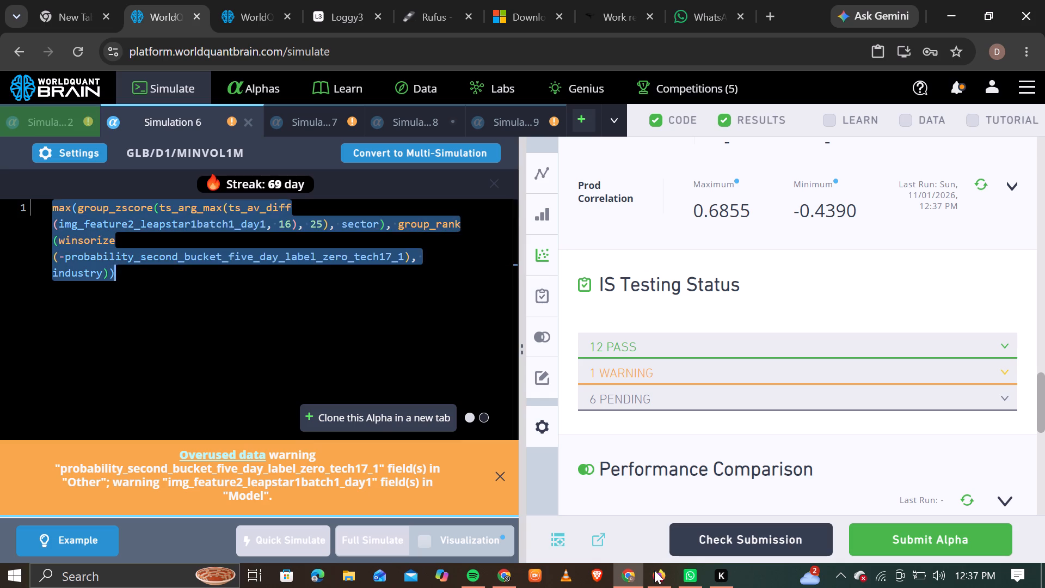
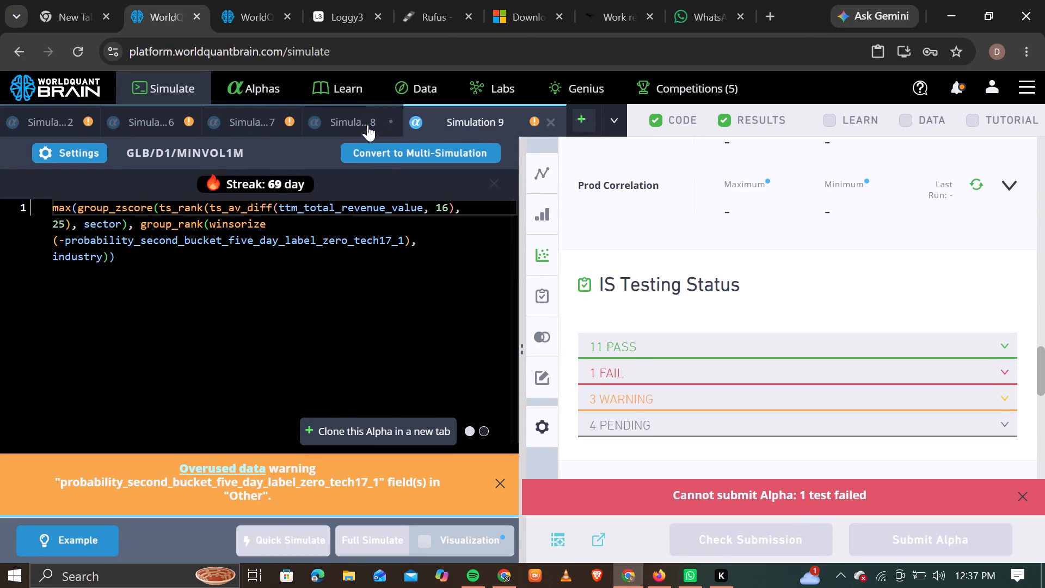
Open Simulation 2's intrinsic_equity_value_projection_currency alpha, show its test period and run its Prod Correlation check.
click(273, 107)
click(263, 116)
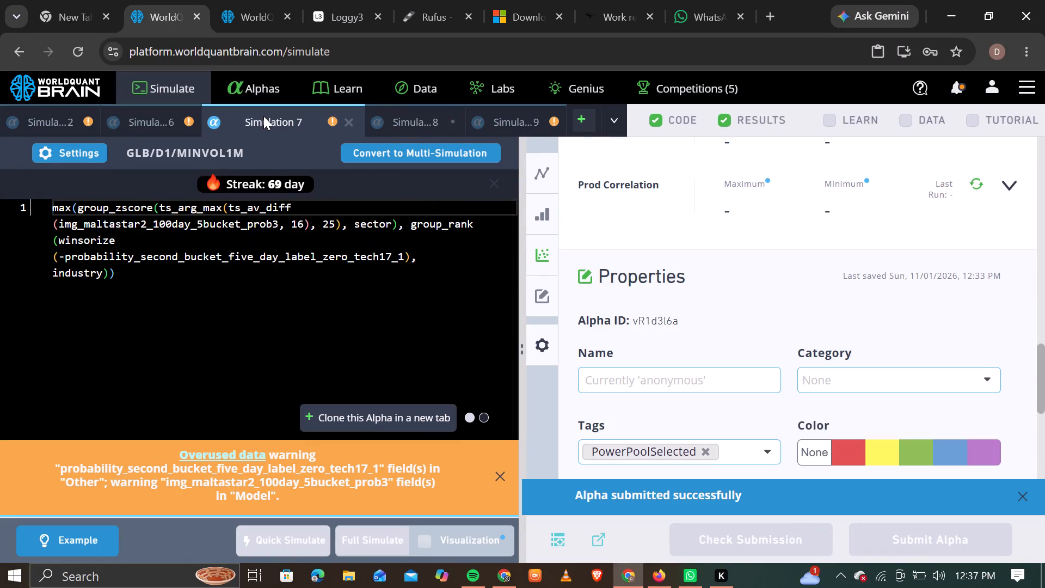
click(161, 116)
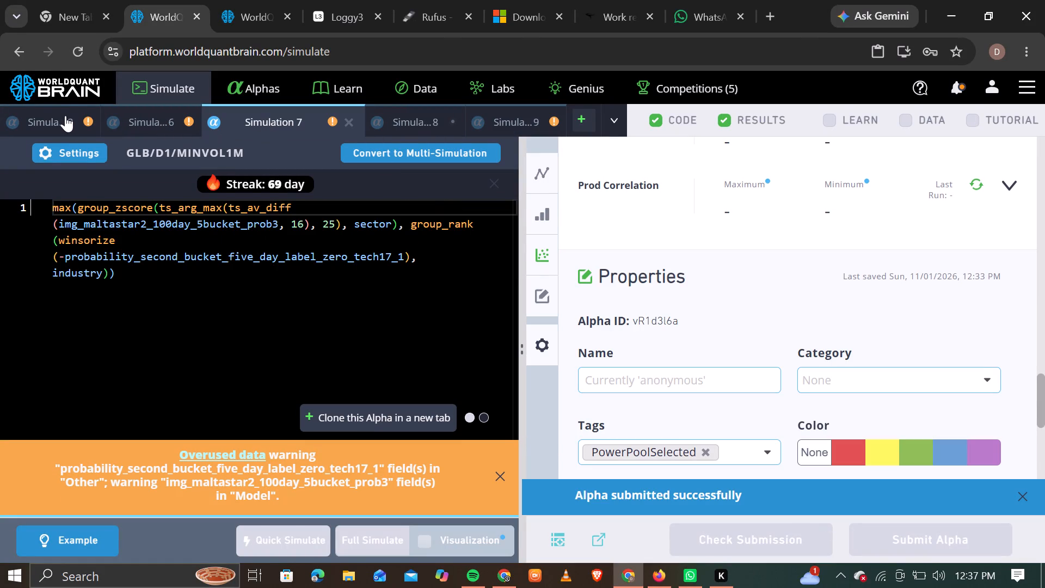
click(65, 115)
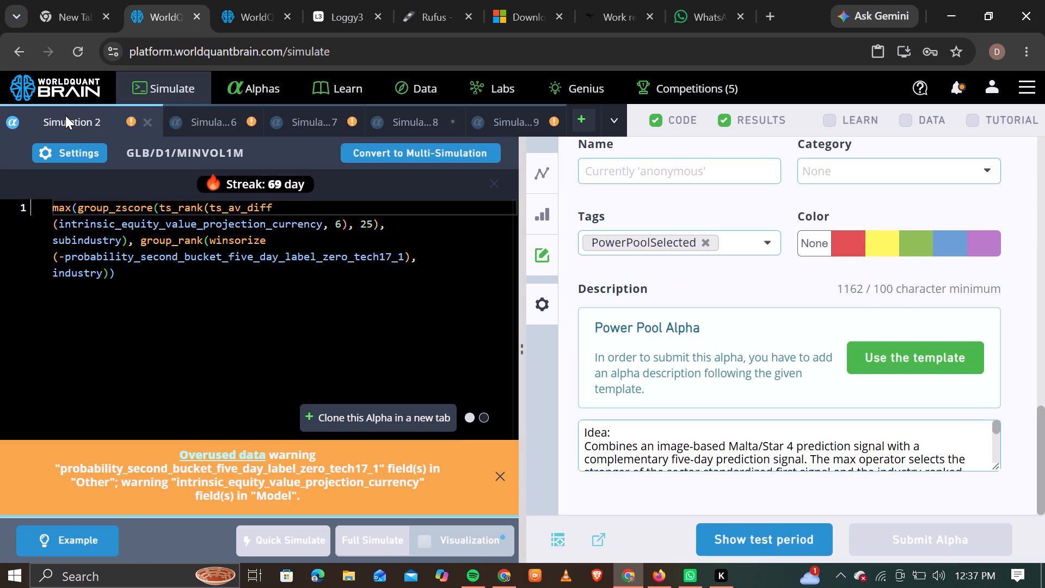
click(747, 537)
scroll(809, 366, down, 4)
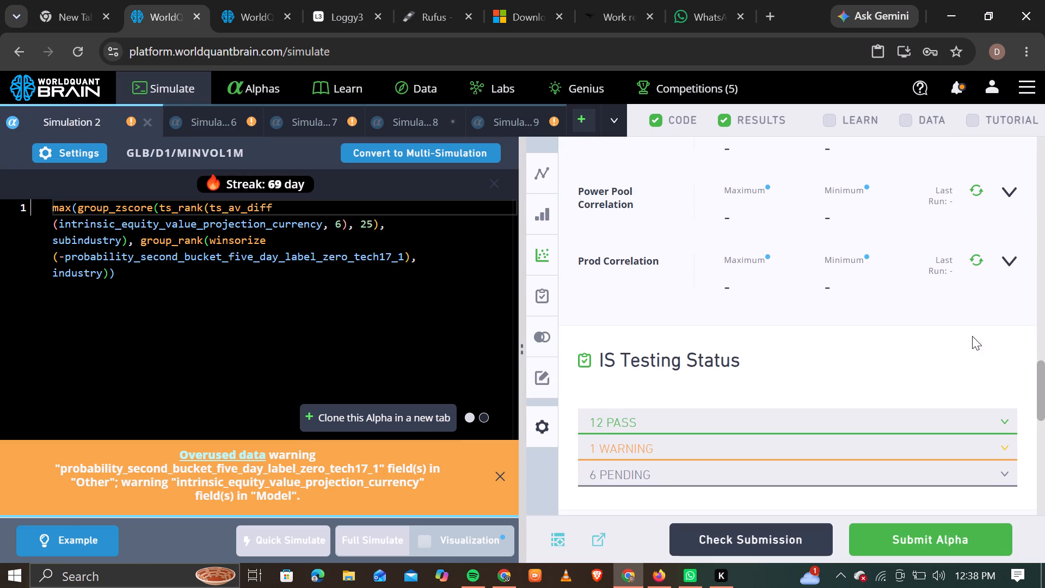
click(973, 258)
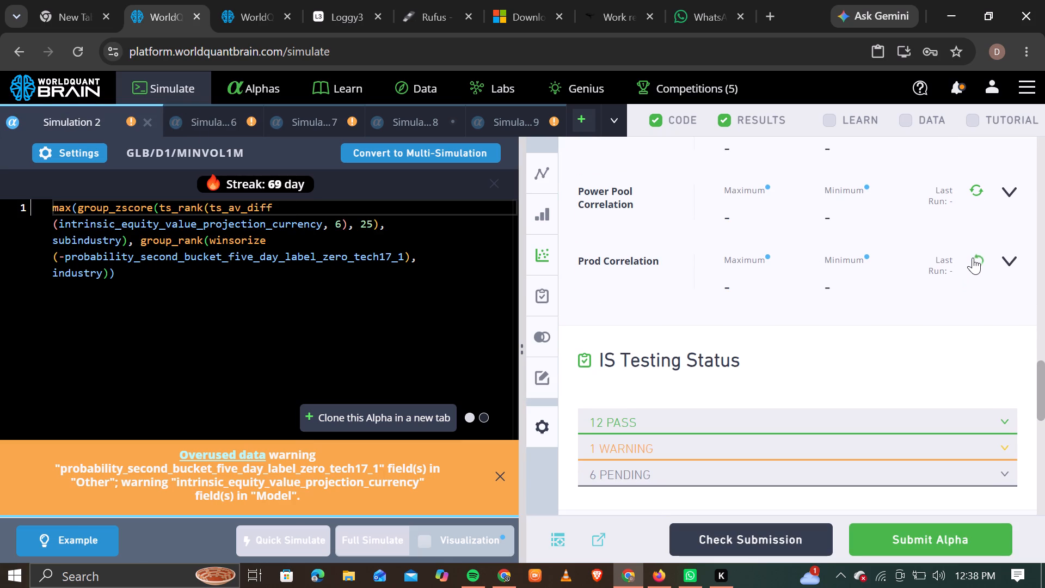